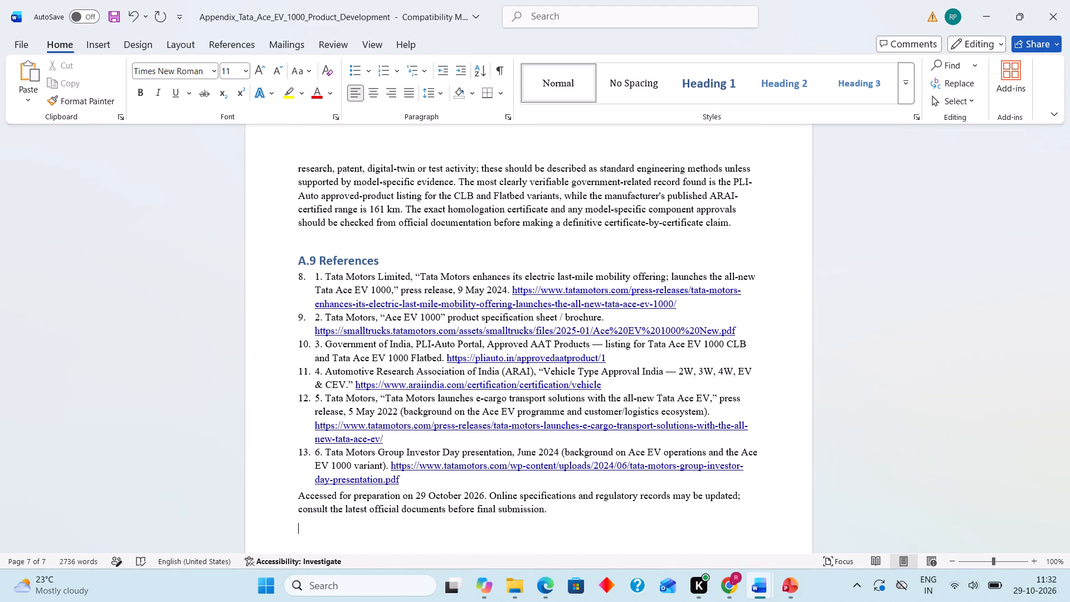
Copy sections A.1 Purpose and Scope through A.8 Conclusion of the appendix, leaving out the A.9 References.
{"action": "scroll", "coordinate": [846, 348], "scroll_direction": "up", "scroll_amount": 13}
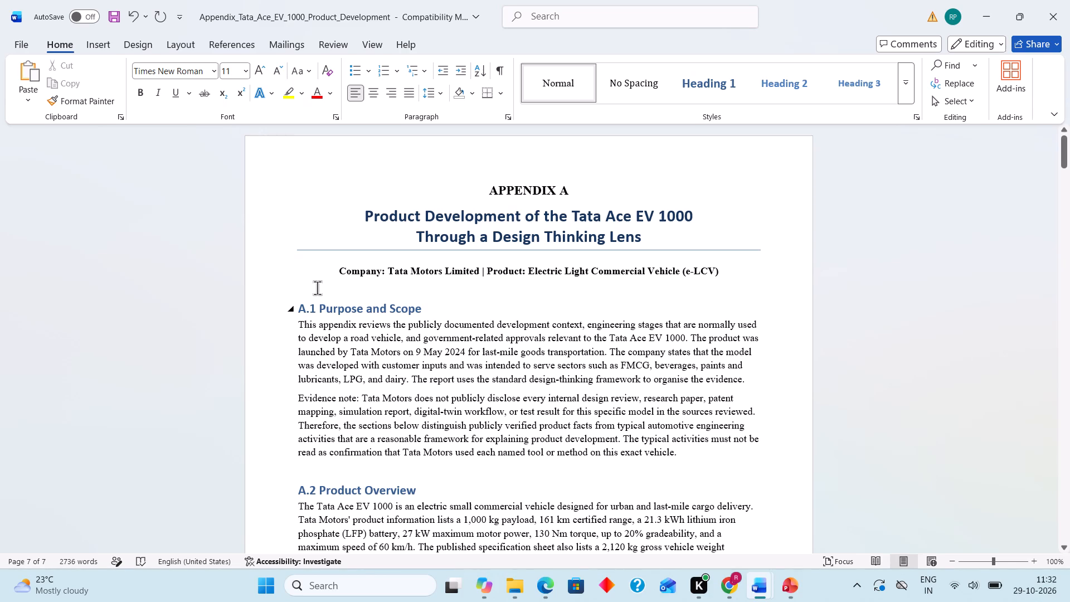
{"action": "left_click_drag", "start_coordinate": [298, 307], "coordinate": [459, 537]}
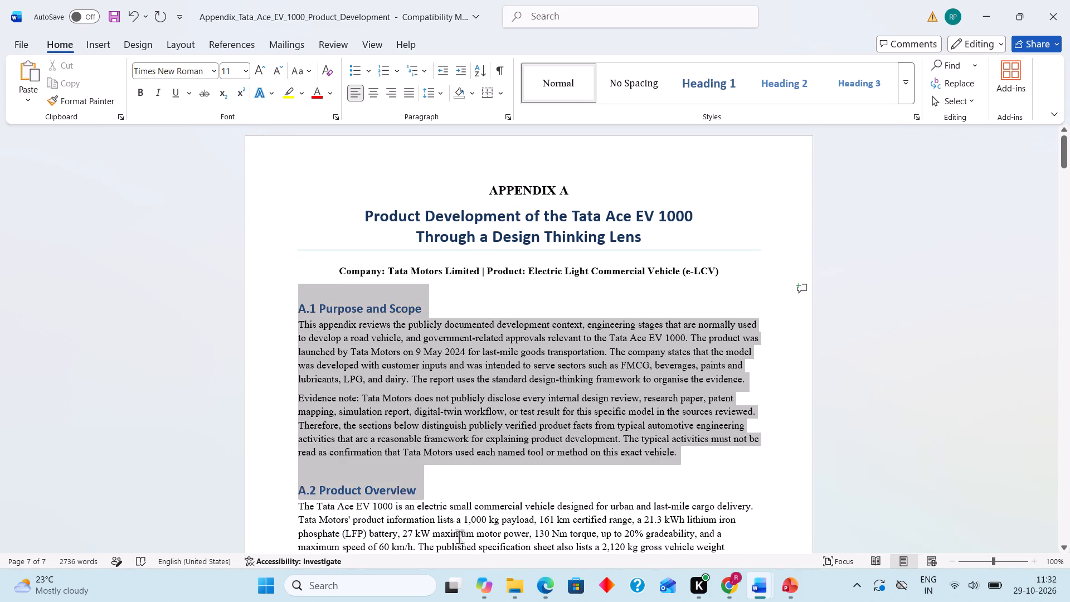
{"action": "left_click_drag", "start_coordinate": [459, 537], "coordinate": [465, 570]}
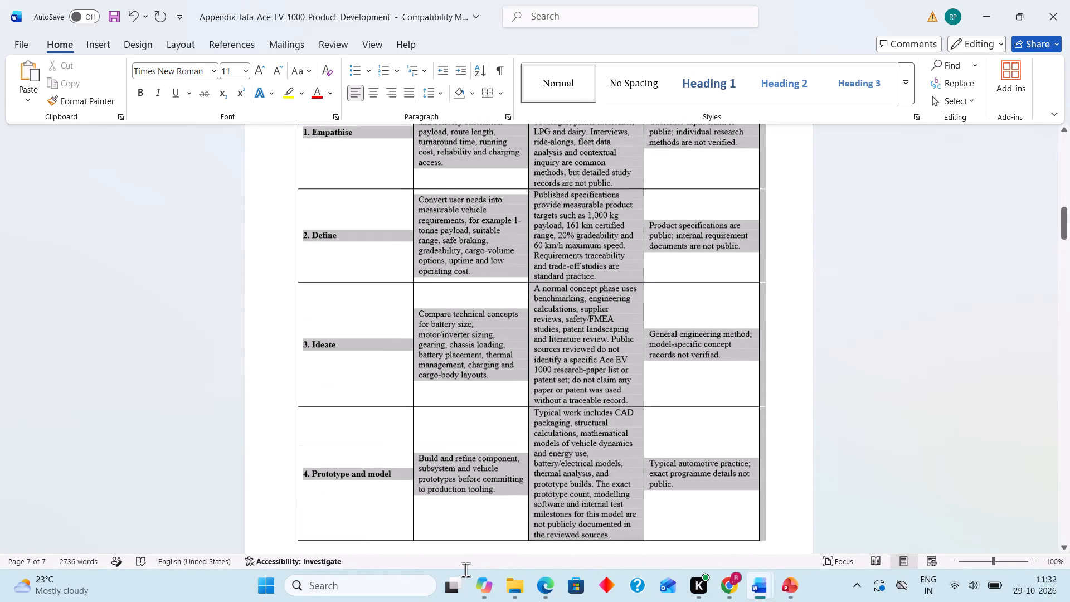
{"action": "left_click_drag", "start_coordinate": [465, 570], "coordinate": [456, 601]}
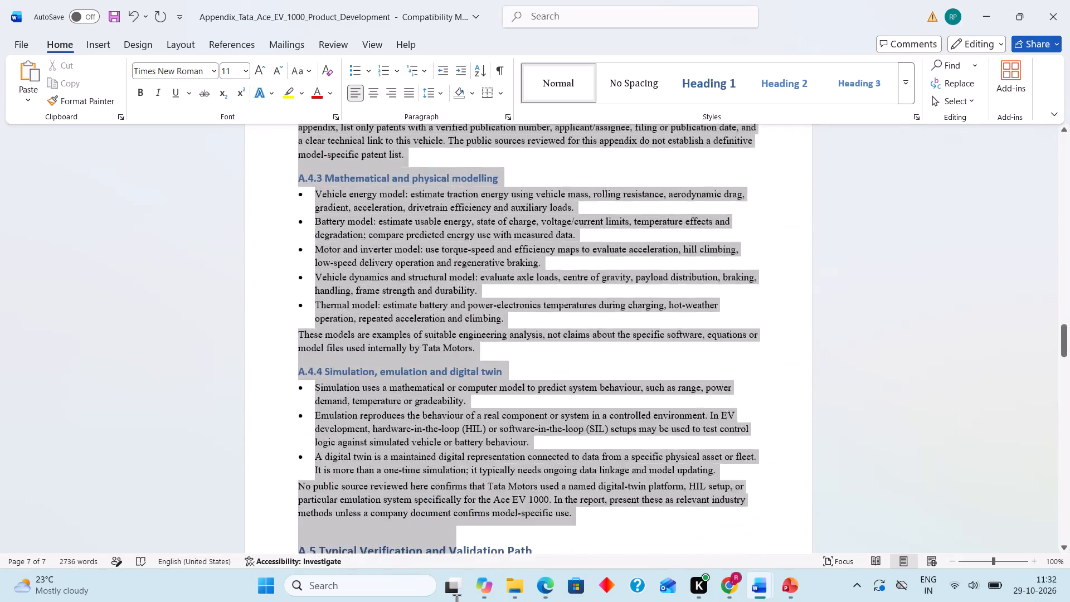
{"action": "left_click_drag", "start_coordinate": [456, 601], "coordinate": [458, 579]}
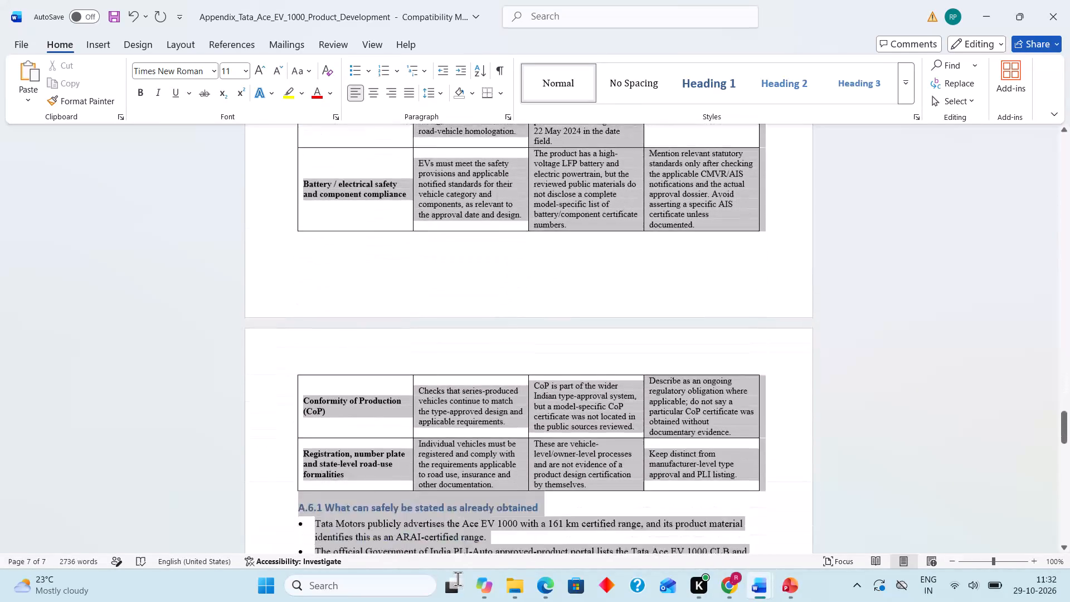
{"action": "left_click_drag", "start_coordinate": [458, 579], "coordinate": [458, 578]}
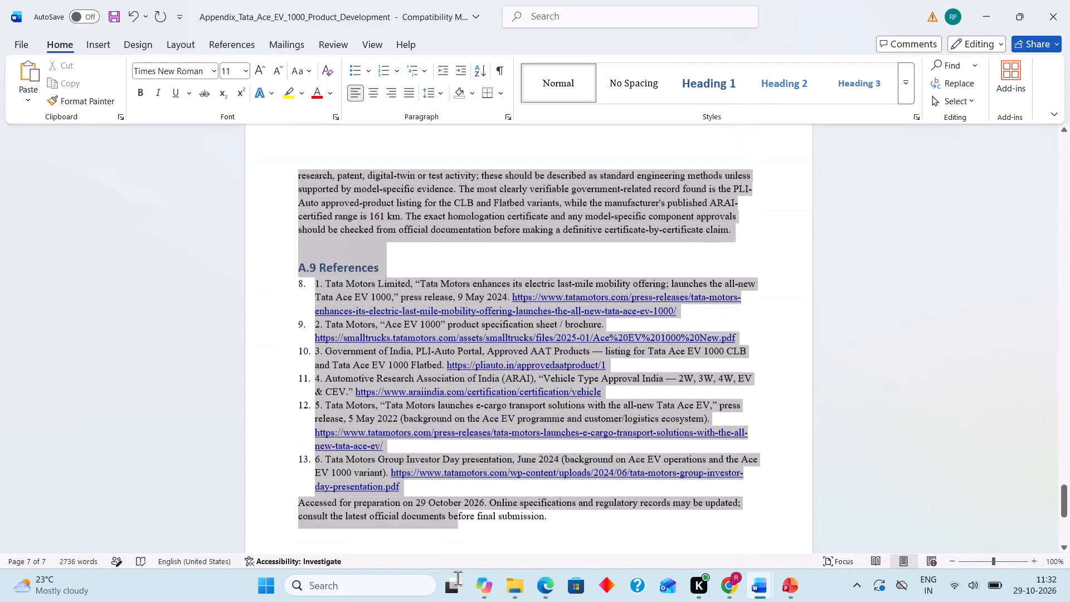
{"action": "left_click_drag", "start_coordinate": [458, 578], "coordinate": [401, 125]}
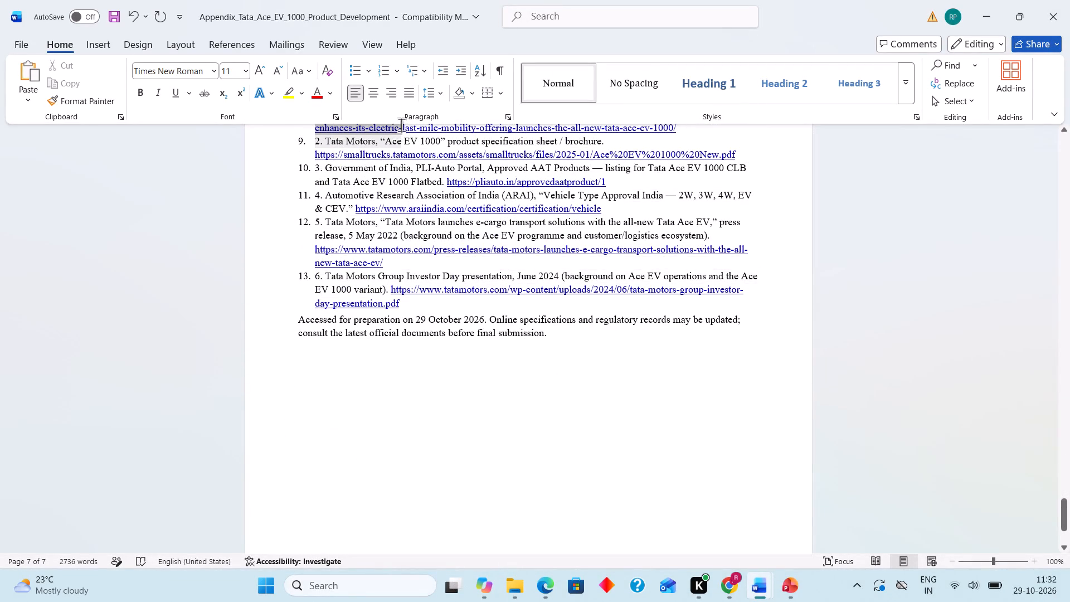
{"action": "left_click_drag", "start_coordinate": [401, 125], "coordinate": [405, 142]}
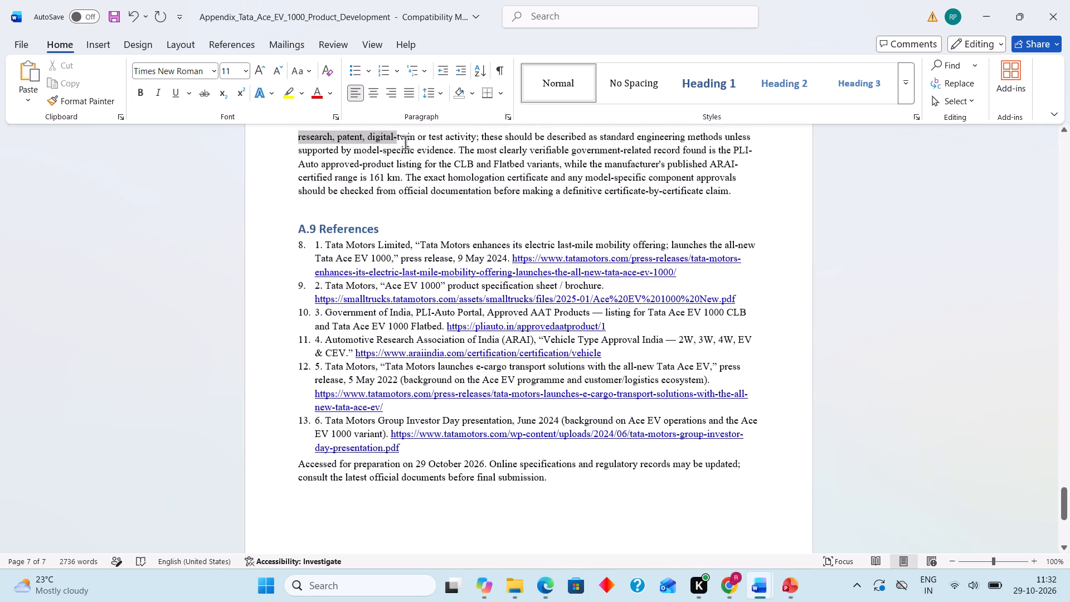
{"action": "left_click_drag", "start_coordinate": [405, 142], "coordinate": [752, 201]}
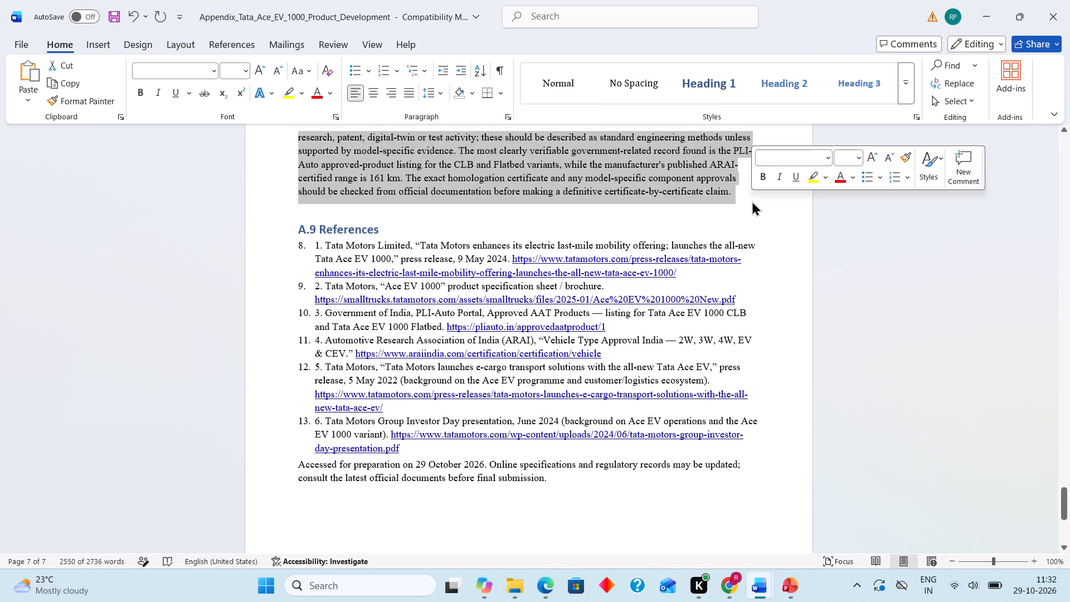
{"action": "key", "text": "ctrl+c"}
Switch to the Tata_Ace_EV_1000_10_Page_Case_Study document and paste the copied appendix sections on a new line between section 8.3 Final Conclusion and REFERENCES.
{"action": "scroll", "coordinate": [752, 201], "scroll_direction": "up", "scroll_amount": 12}
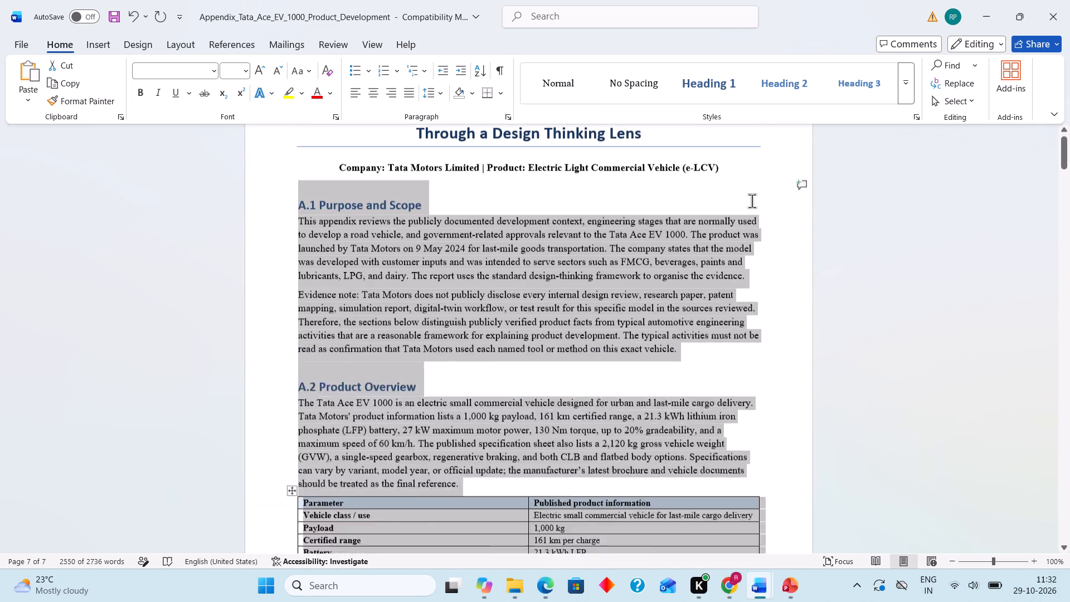
{"action": "scroll", "coordinate": [752, 201], "scroll_direction": "up", "scroll_amount": 4}
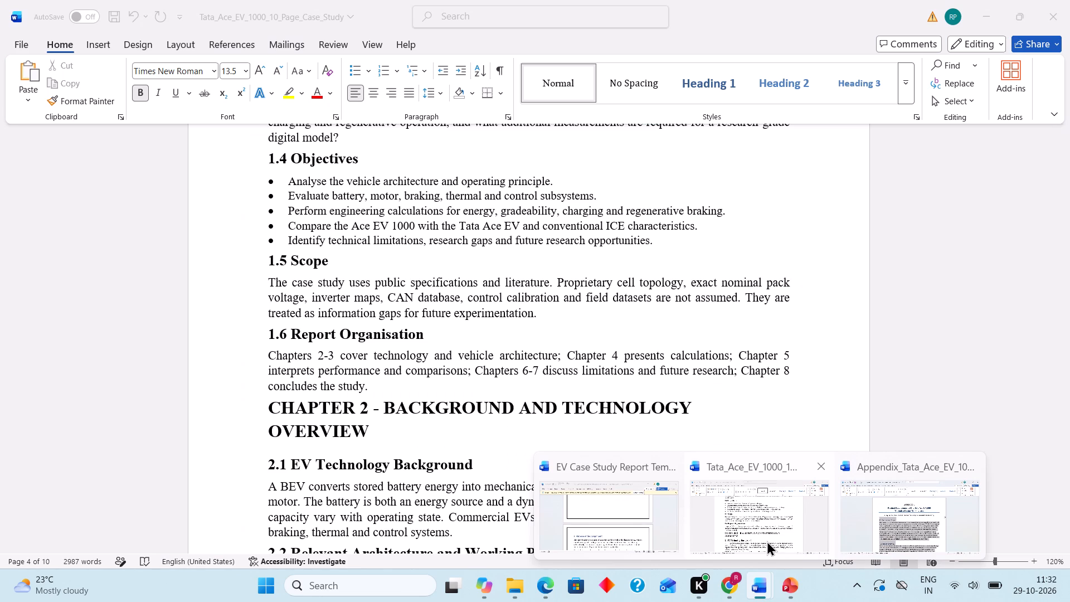
{"action": "left_click", "coordinate": [767, 541]}
{"action": "scroll", "coordinate": [621, 459], "scroll_direction": "down", "scroll_amount": 11}
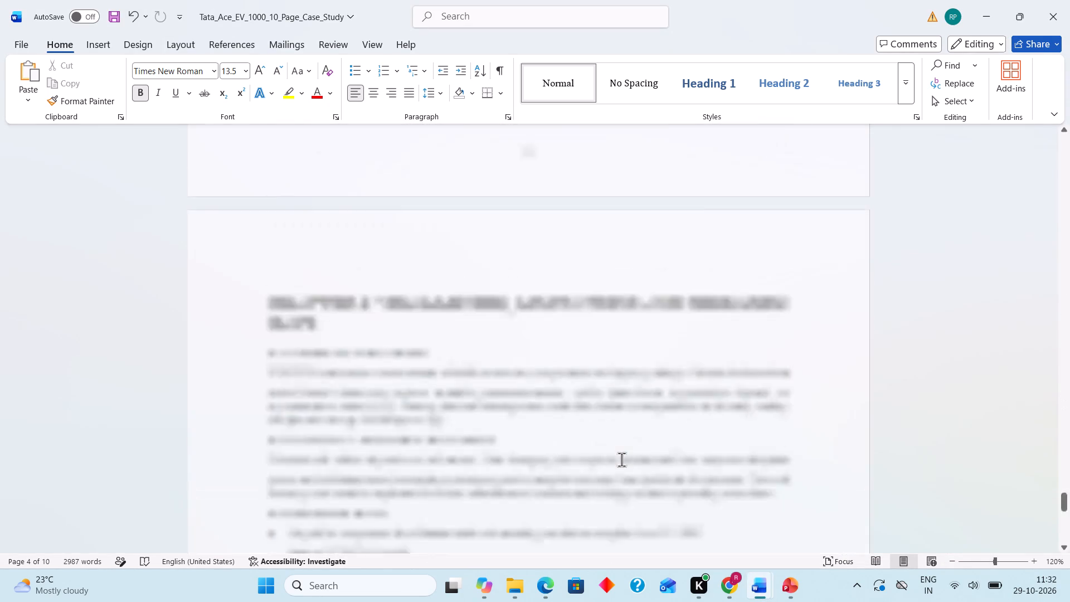
{"action": "scroll", "coordinate": [621, 459], "scroll_direction": "down", "scroll_amount": 1}
{"action": "scroll", "coordinate": [621, 459], "scroll_direction": "up", "scroll_amount": 1}
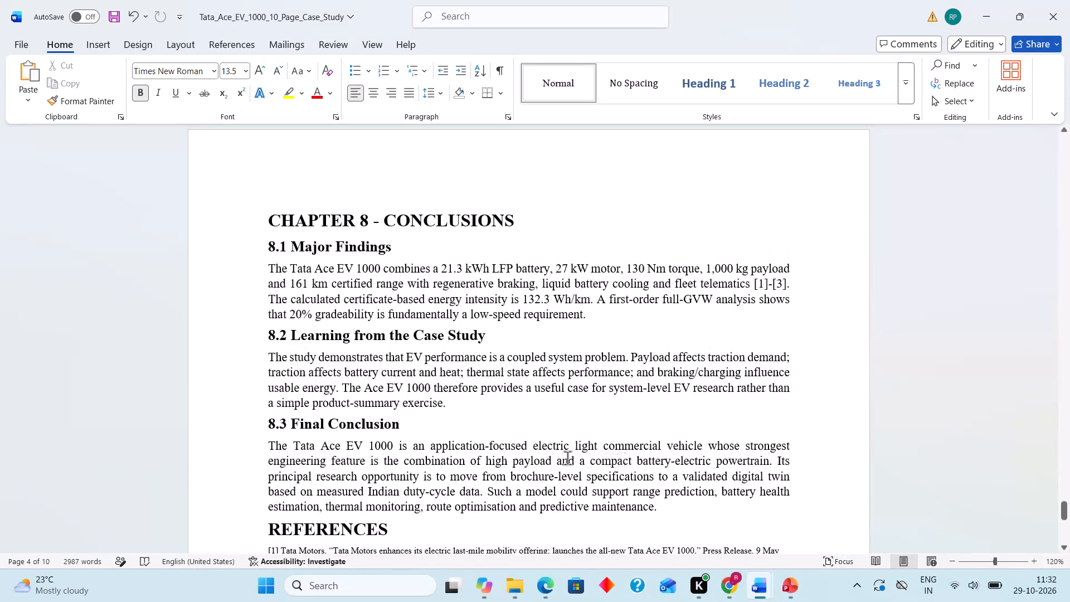
{"action": "left_click", "coordinate": [676, 509]}
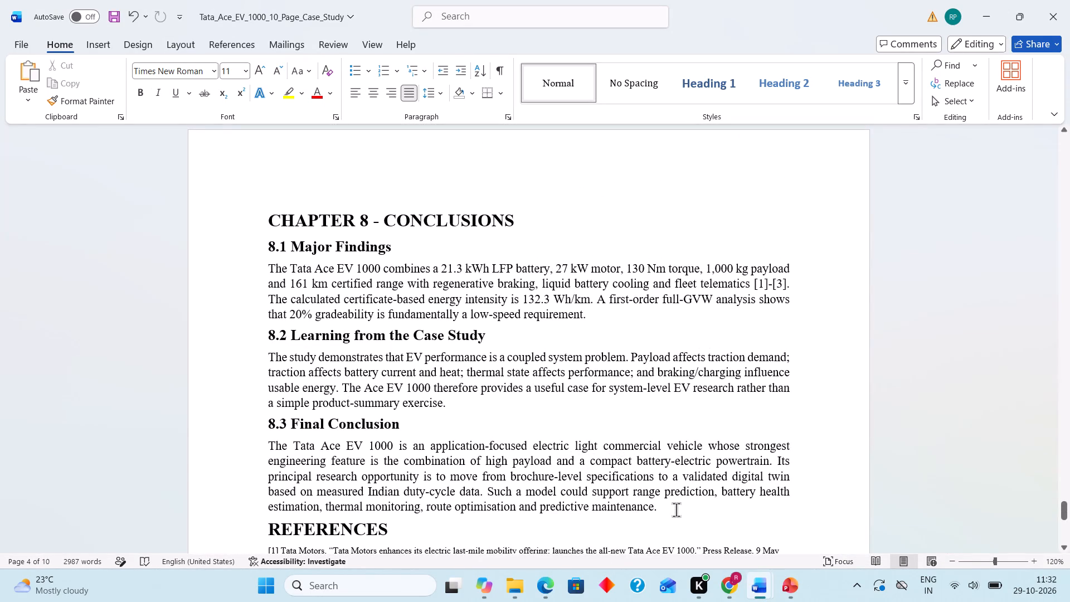
{"action": "key", "text": "Return"}
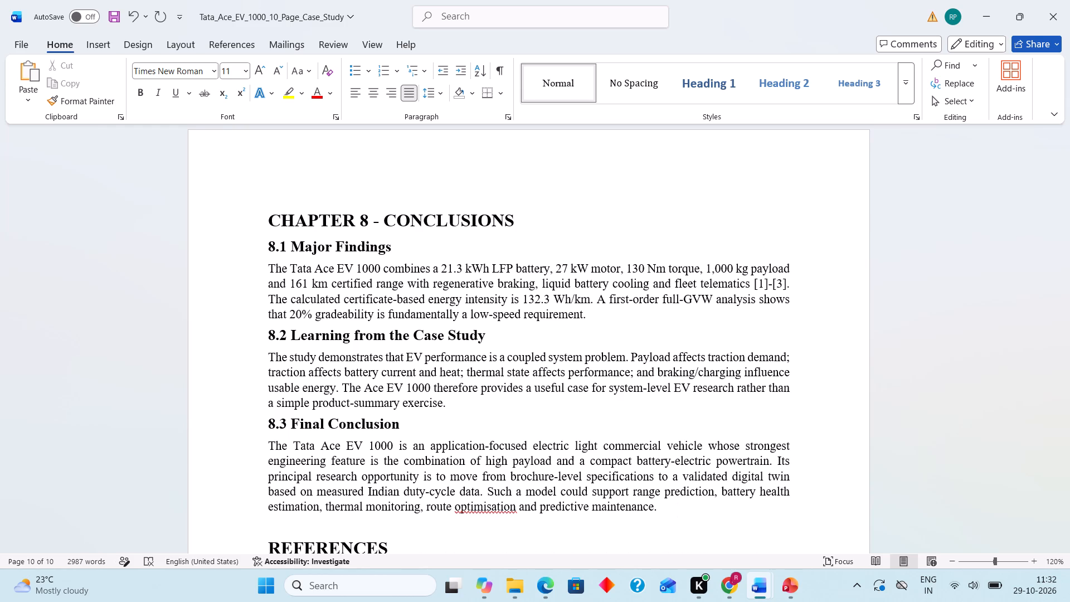
{"action": "key", "text": "shift+a"}
{"action": "key", "text": "BackSpace"}
{"action": "key", "text": "ctrl+v"}
Review the pasted appendix sections and how they fit with the case study's existing chapters and contents lists.
{"action": "scroll", "coordinate": [665, 402], "scroll_direction": "up", "scroll_amount": 1}
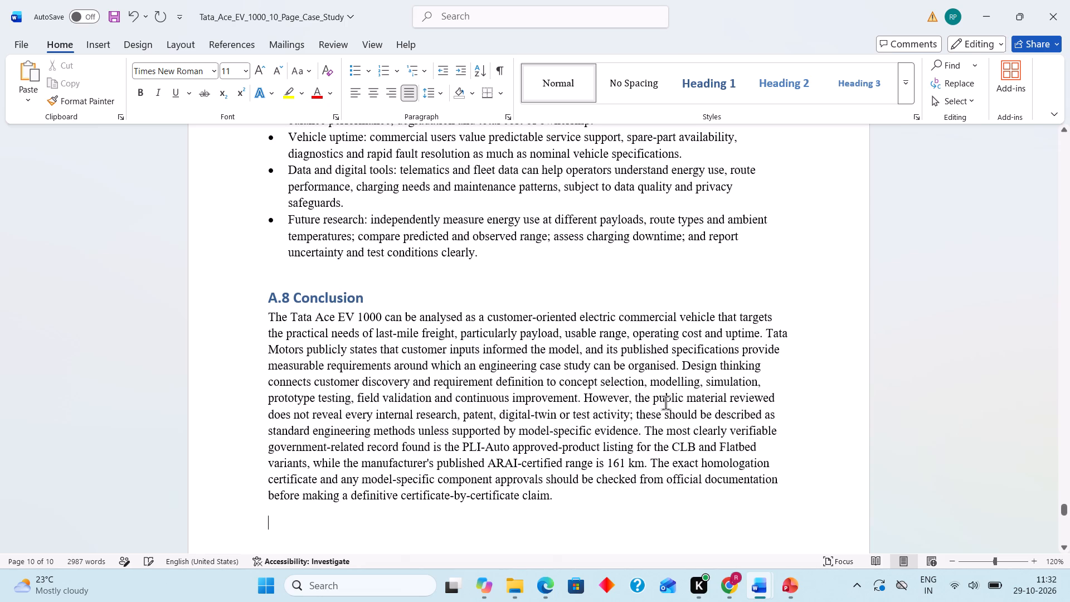
{"action": "scroll", "coordinate": [665, 402], "scroll_direction": "up", "scroll_amount": 10}
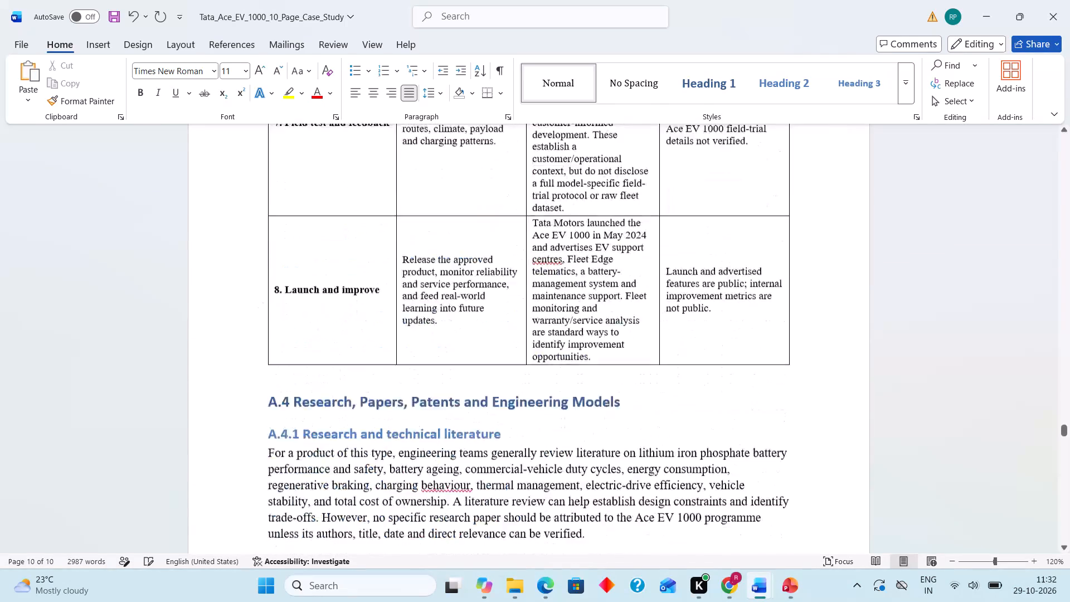
{"action": "scroll", "coordinate": [665, 402], "scroll_direction": "up", "scroll_amount": 5}
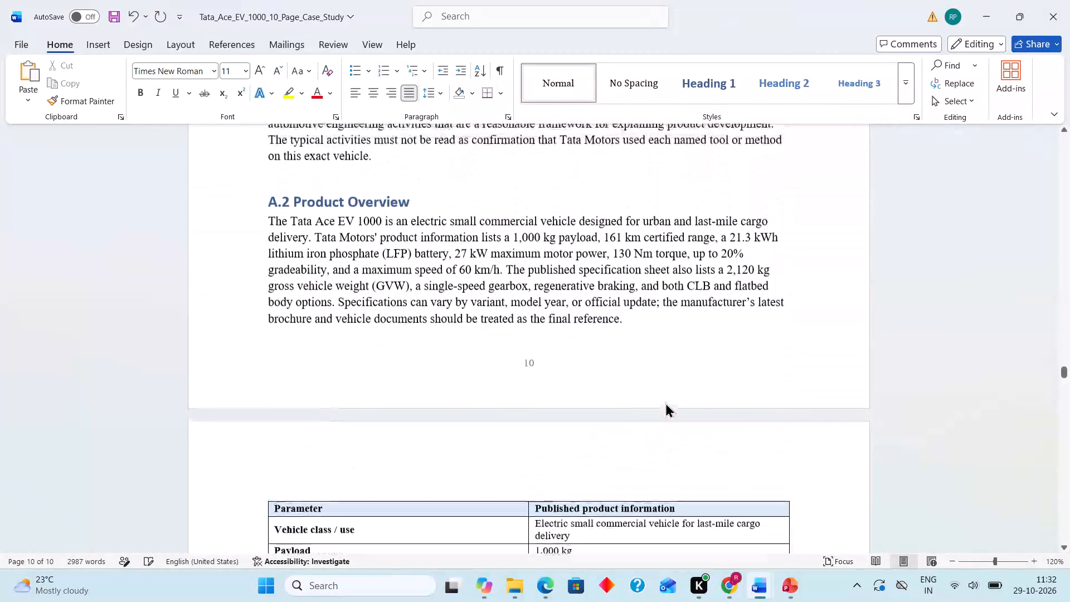
{"action": "scroll", "coordinate": [665, 402], "scroll_direction": "up", "scroll_amount": 1}
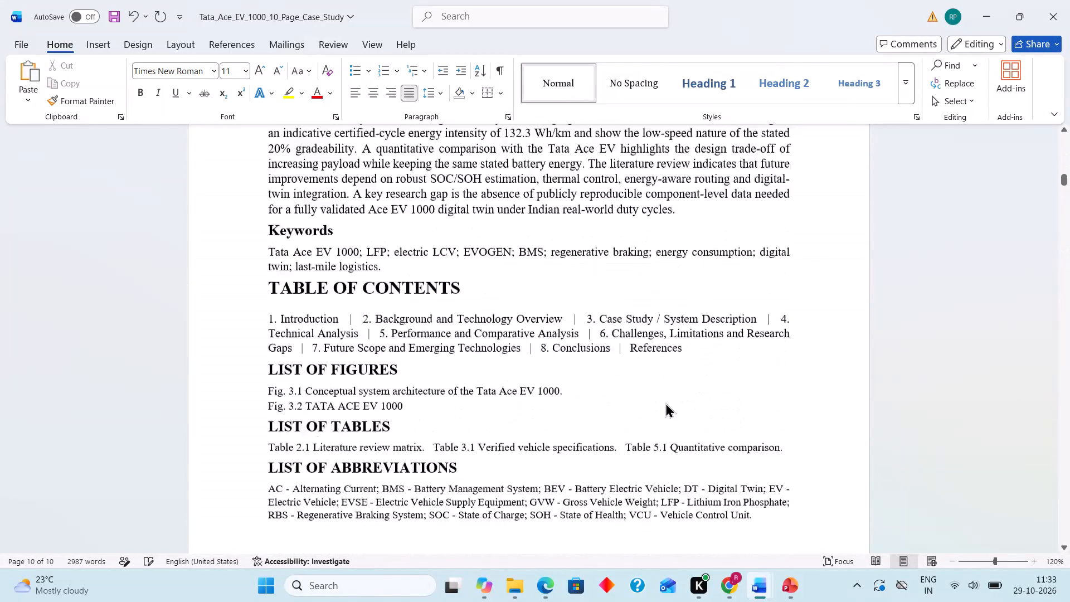
{"action": "scroll", "coordinate": [665, 402], "scroll_direction": "down", "scroll_amount": 5}
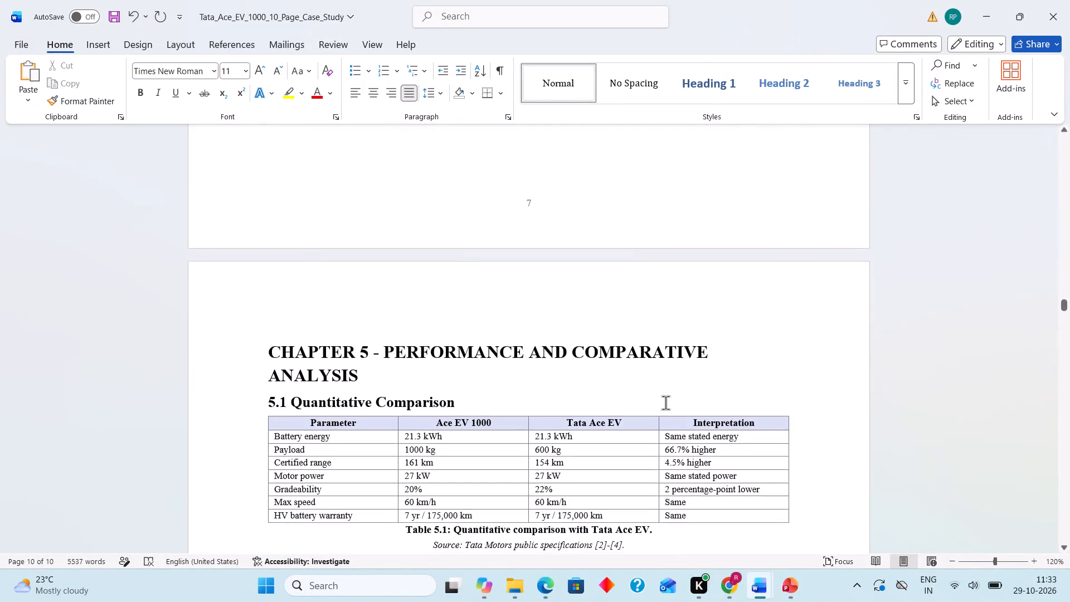
{"action": "scroll", "coordinate": [665, 402], "scroll_direction": "down", "scroll_amount": 8}
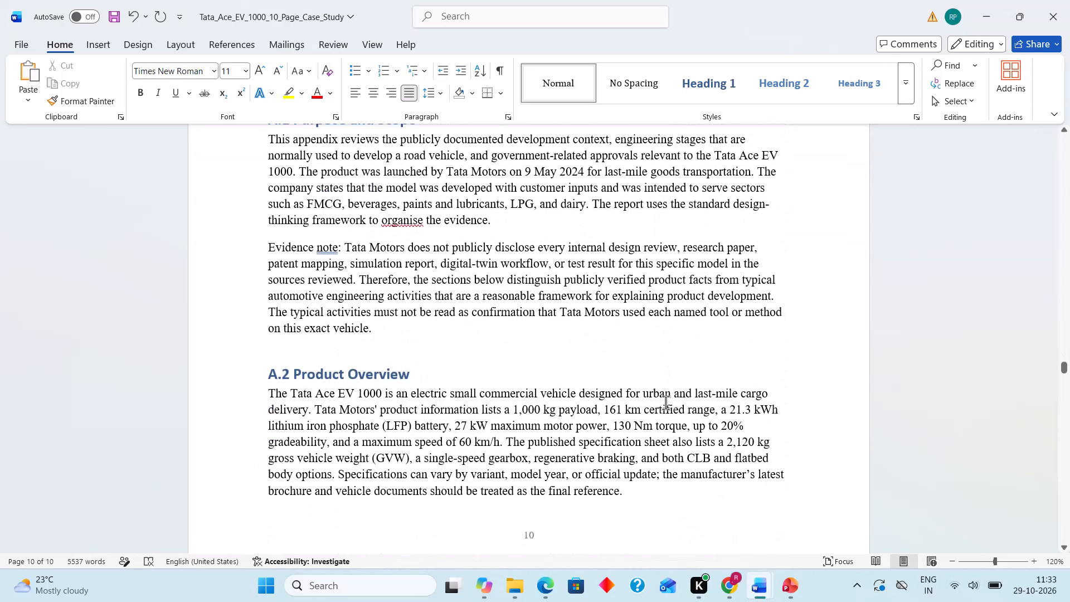
{"action": "scroll", "coordinate": [665, 402], "scroll_direction": "right", "scroll_amount": 1}
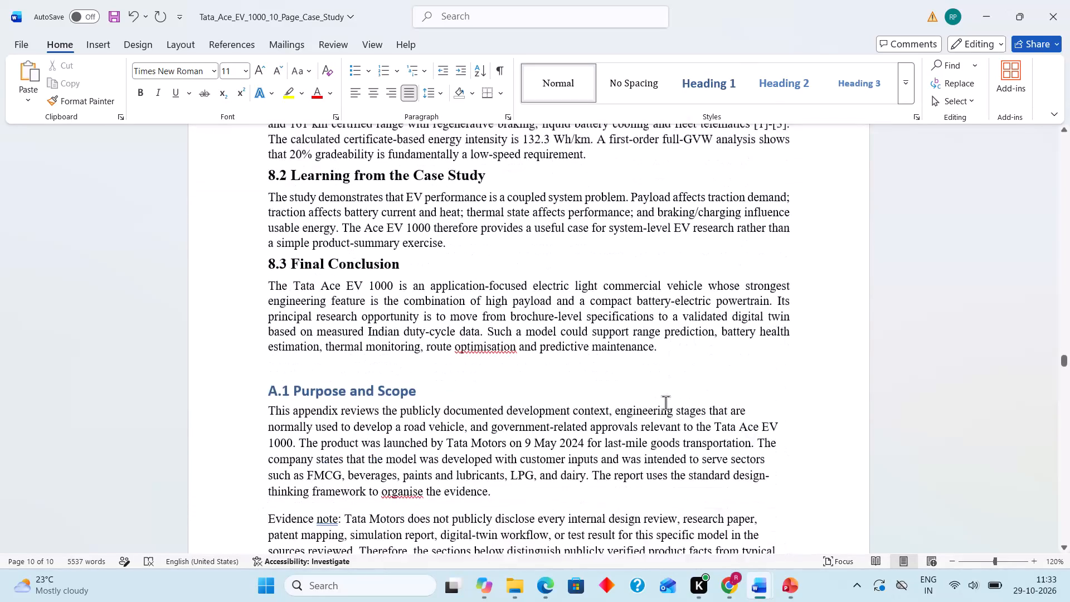
{"action": "scroll", "coordinate": [665, 402], "scroll_direction": "right", "scroll_amount": 1}
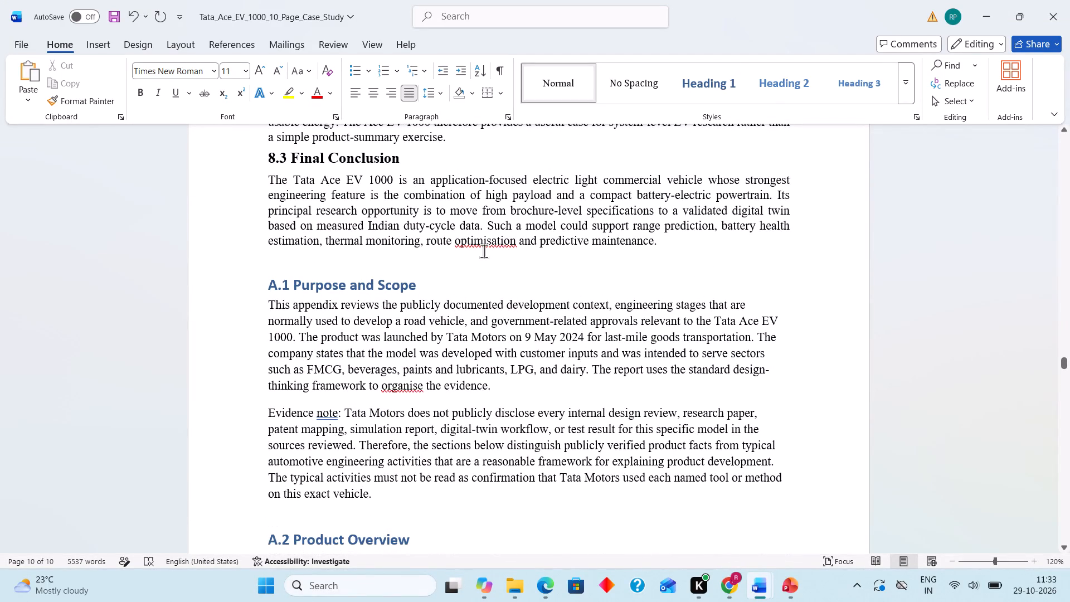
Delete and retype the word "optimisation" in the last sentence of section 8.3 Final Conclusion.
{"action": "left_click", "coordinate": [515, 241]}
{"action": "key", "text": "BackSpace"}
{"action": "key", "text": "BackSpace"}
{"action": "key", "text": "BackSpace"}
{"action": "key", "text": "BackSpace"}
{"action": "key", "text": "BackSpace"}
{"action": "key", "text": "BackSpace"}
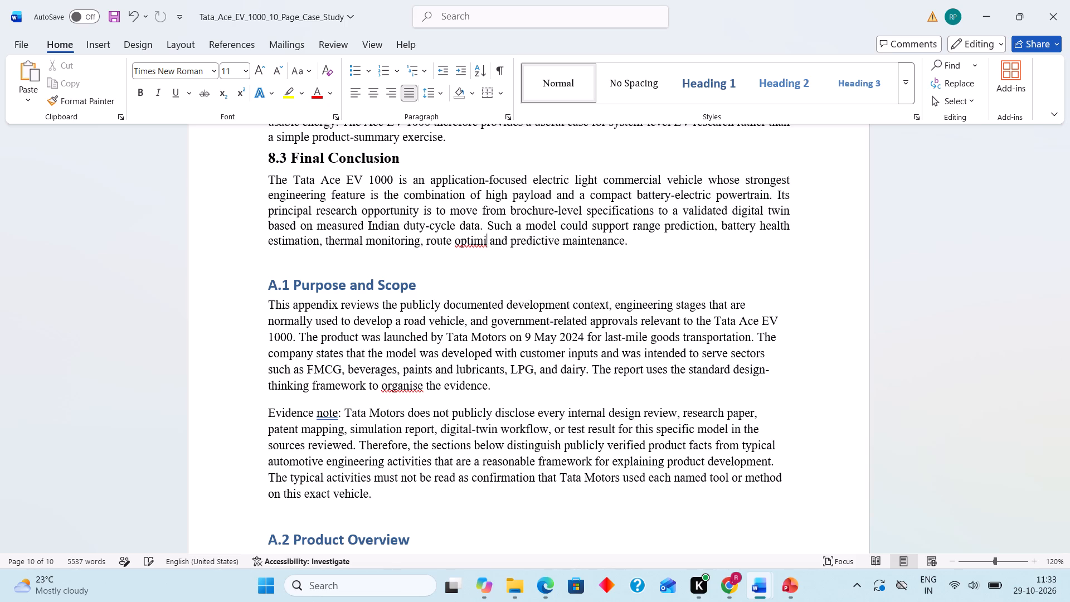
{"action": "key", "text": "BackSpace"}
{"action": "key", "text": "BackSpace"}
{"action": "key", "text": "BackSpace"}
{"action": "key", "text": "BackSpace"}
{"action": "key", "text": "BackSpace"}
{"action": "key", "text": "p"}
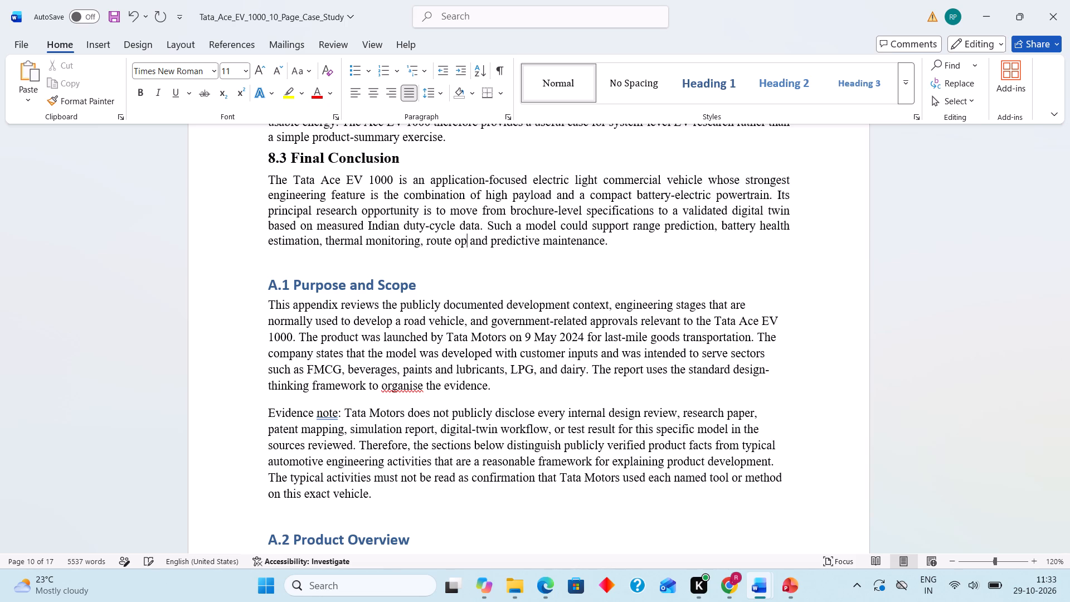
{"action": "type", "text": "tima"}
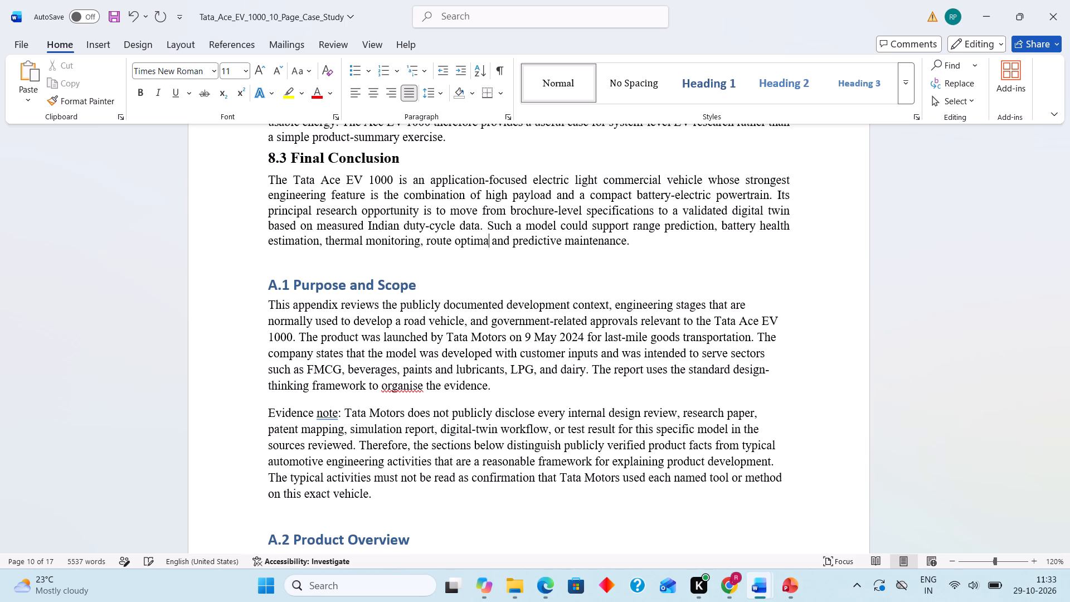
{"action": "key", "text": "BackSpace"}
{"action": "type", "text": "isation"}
Add two blank lines between the 8.3 Final Conclusion paragraph and the A.1 Purpose and Scope heading.
{"action": "left_click", "coordinate": [512, 283]}
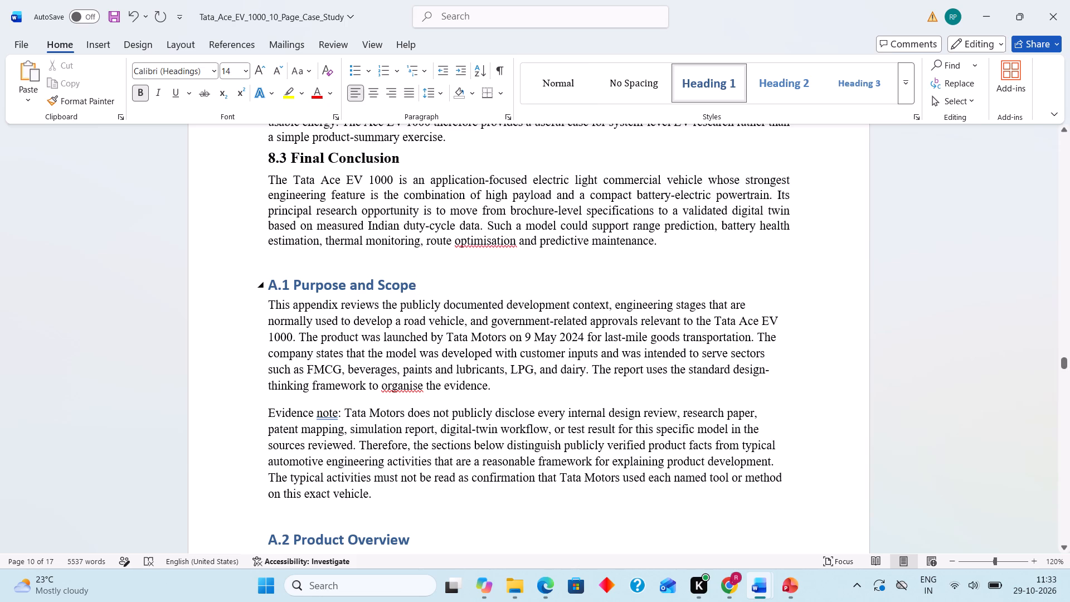
{"action": "left_click", "coordinate": [337, 265]}
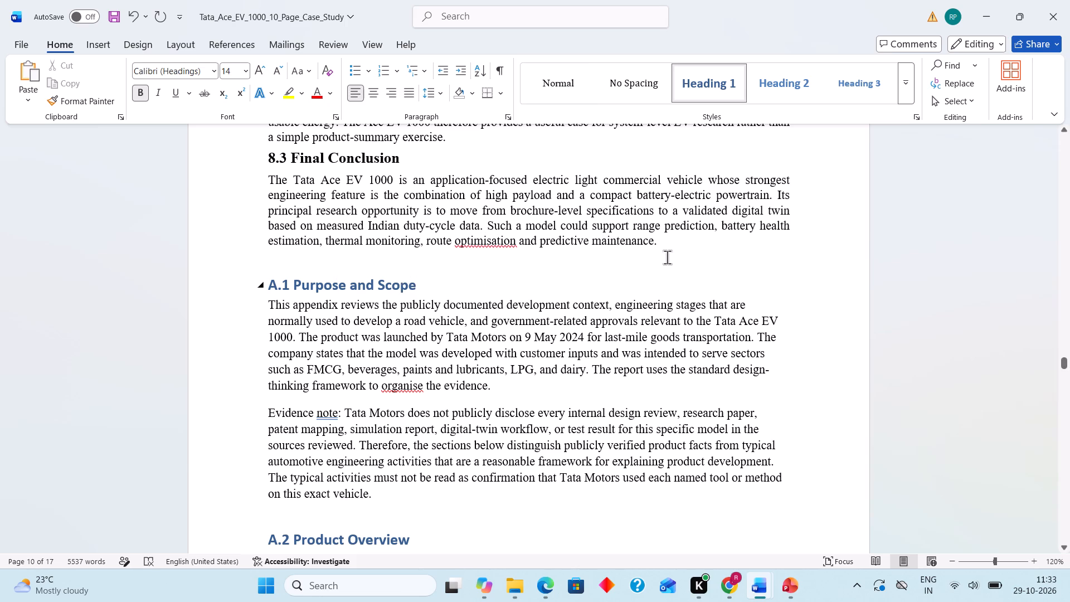
{"action": "left_click", "coordinate": [674, 245]}
{"action": "key", "text": "Return"}
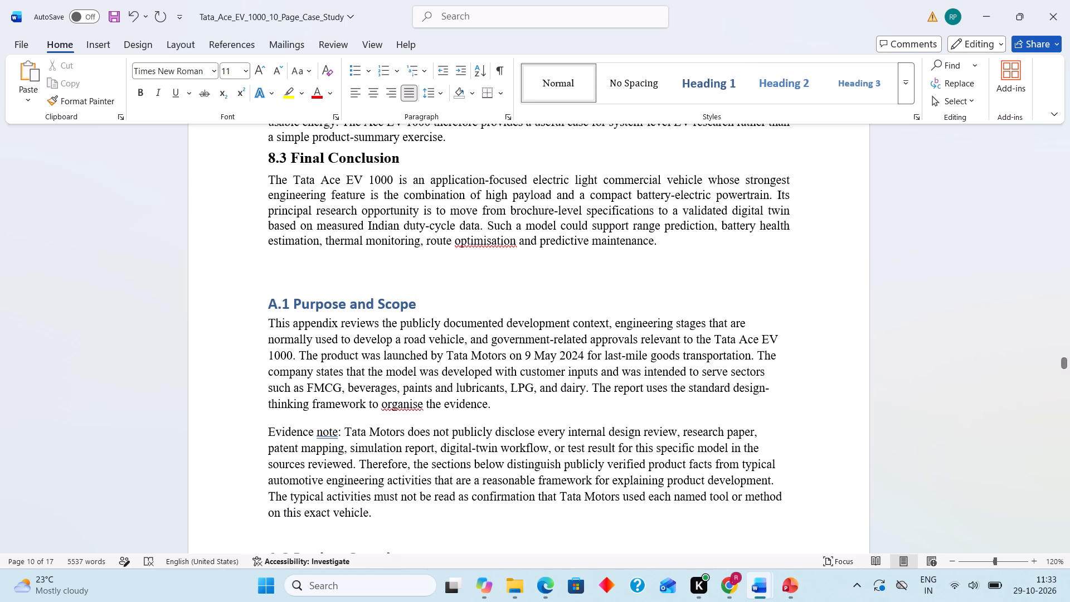
{"action": "key", "text": "Return"}
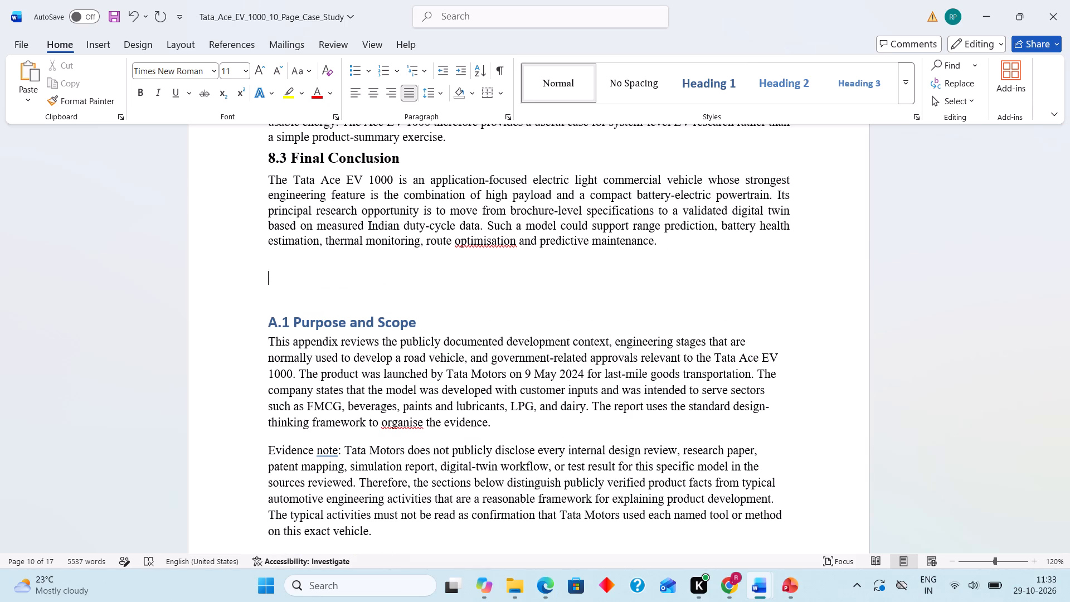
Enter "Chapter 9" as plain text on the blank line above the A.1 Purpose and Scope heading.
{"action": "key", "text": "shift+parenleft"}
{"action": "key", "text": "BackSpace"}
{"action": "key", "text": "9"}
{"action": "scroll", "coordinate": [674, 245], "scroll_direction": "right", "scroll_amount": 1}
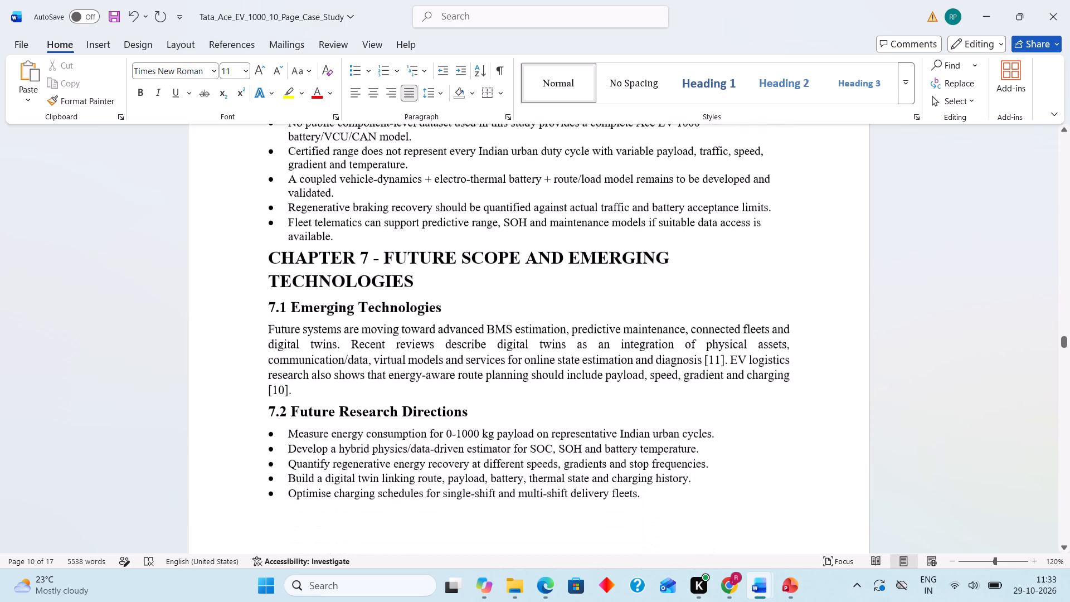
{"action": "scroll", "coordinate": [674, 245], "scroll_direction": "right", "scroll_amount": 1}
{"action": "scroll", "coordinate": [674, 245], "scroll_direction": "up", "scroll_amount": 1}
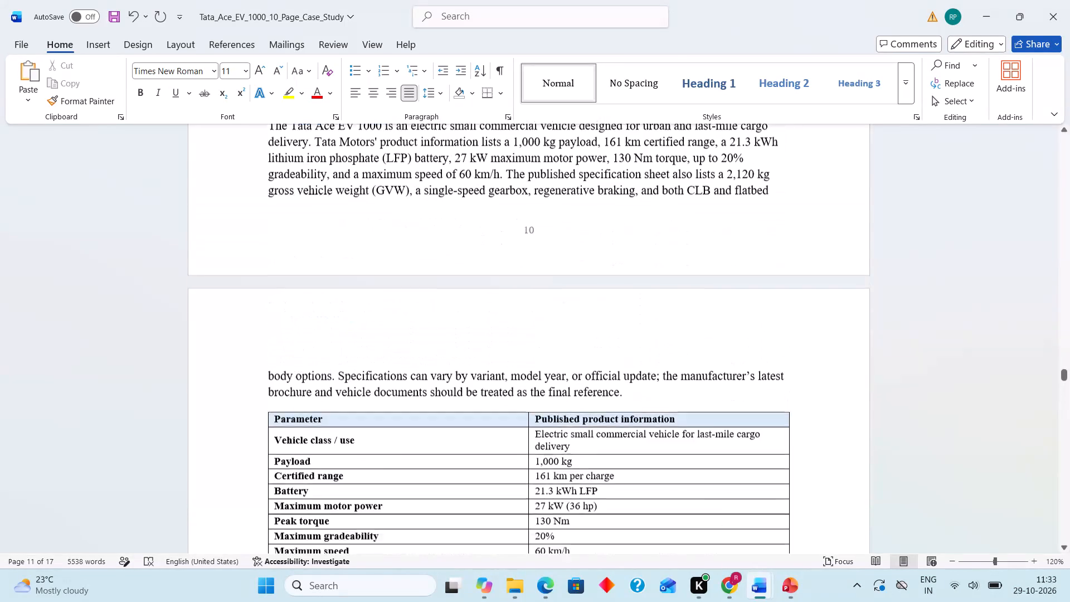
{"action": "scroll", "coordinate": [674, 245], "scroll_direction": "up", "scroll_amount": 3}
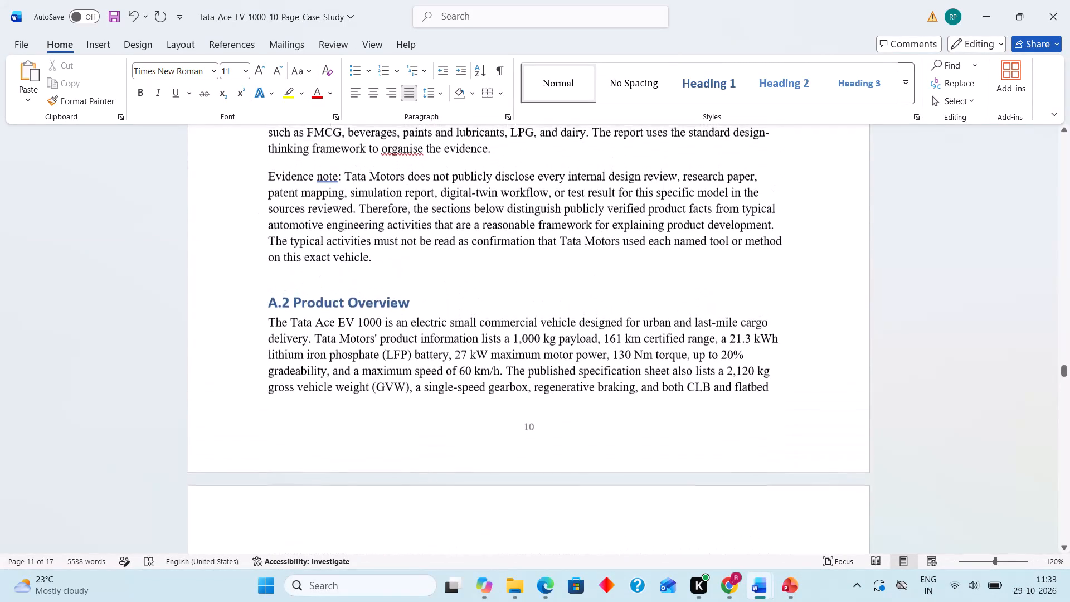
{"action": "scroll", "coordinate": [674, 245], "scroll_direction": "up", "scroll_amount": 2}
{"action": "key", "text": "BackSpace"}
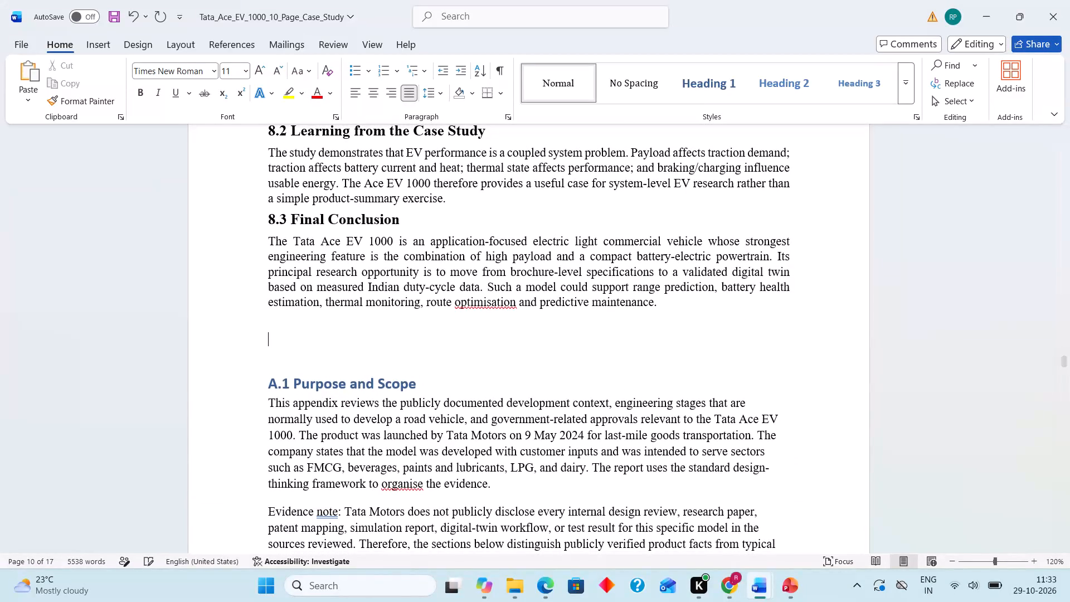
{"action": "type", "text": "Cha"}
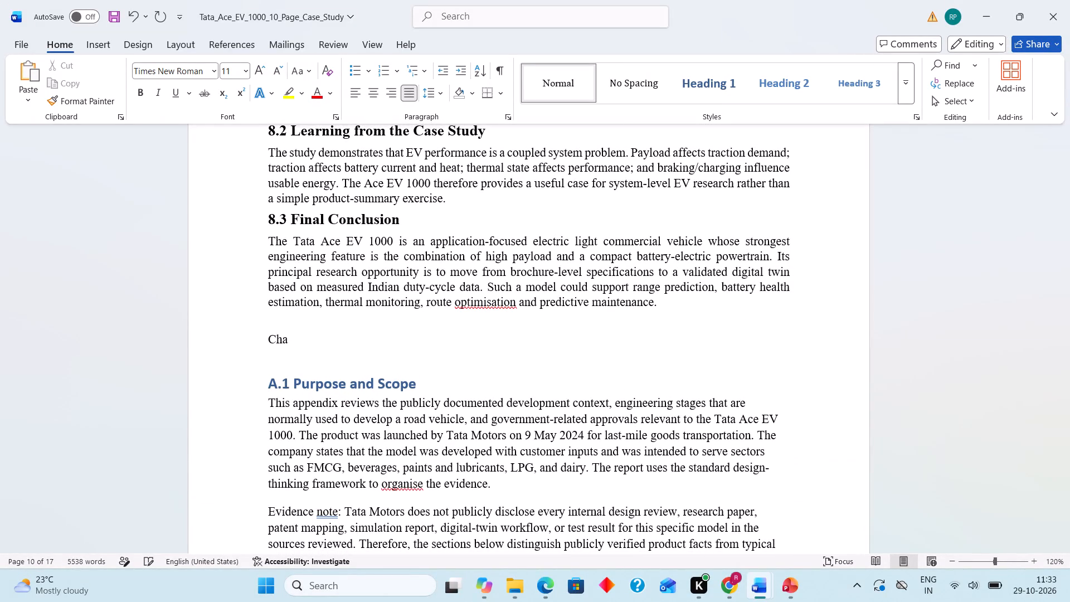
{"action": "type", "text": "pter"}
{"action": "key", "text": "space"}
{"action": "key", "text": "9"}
Replace the plain "Chapter 9" text with a copy of the "CHAPTER 8" label from the Conclusions heading.
{"action": "scroll", "coordinate": [674, 245], "scroll_direction": "up", "scroll_amount": 1}
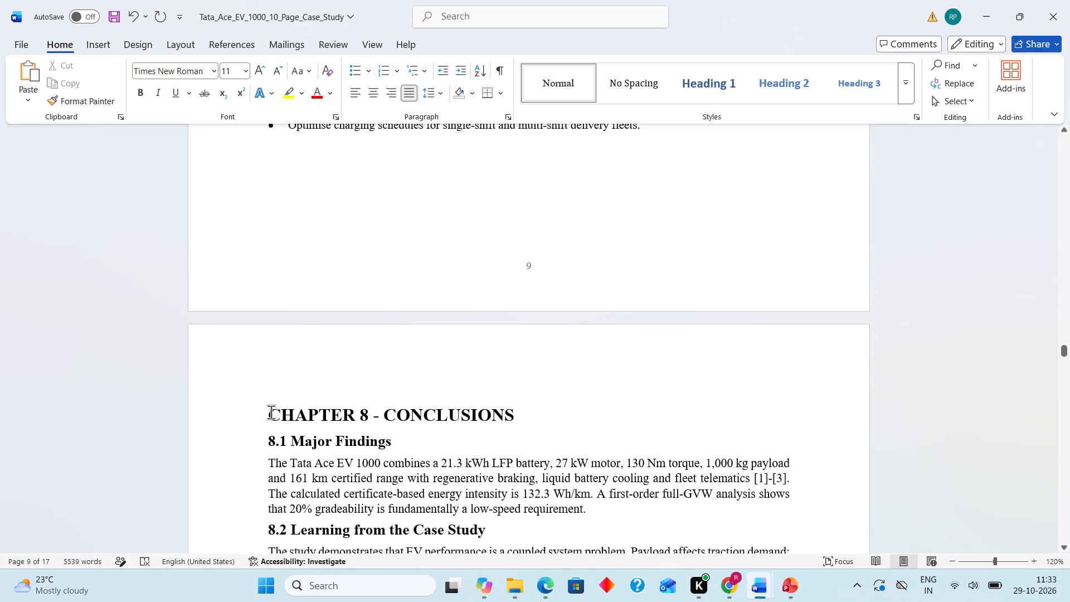
{"action": "left_click_drag", "start_coordinate": [267, 410], "coordinate": [372, 417]}
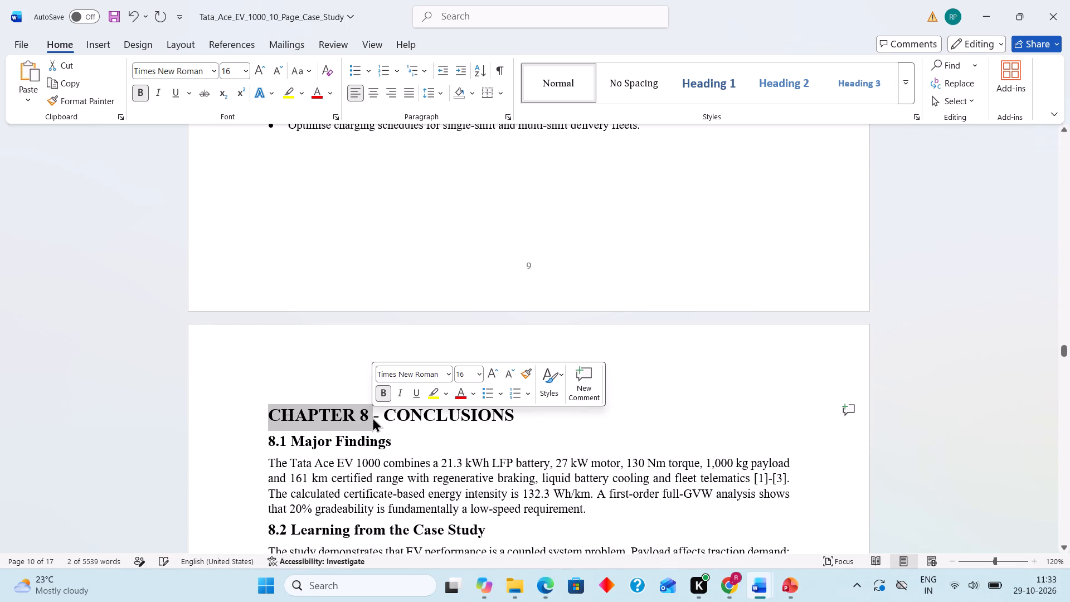
{"action": "key", "text": "ctrl+c"}
{"action": "scroll", "coordinate": [372, 417], "scroll_direction": "down", "scroll_amount": 2}
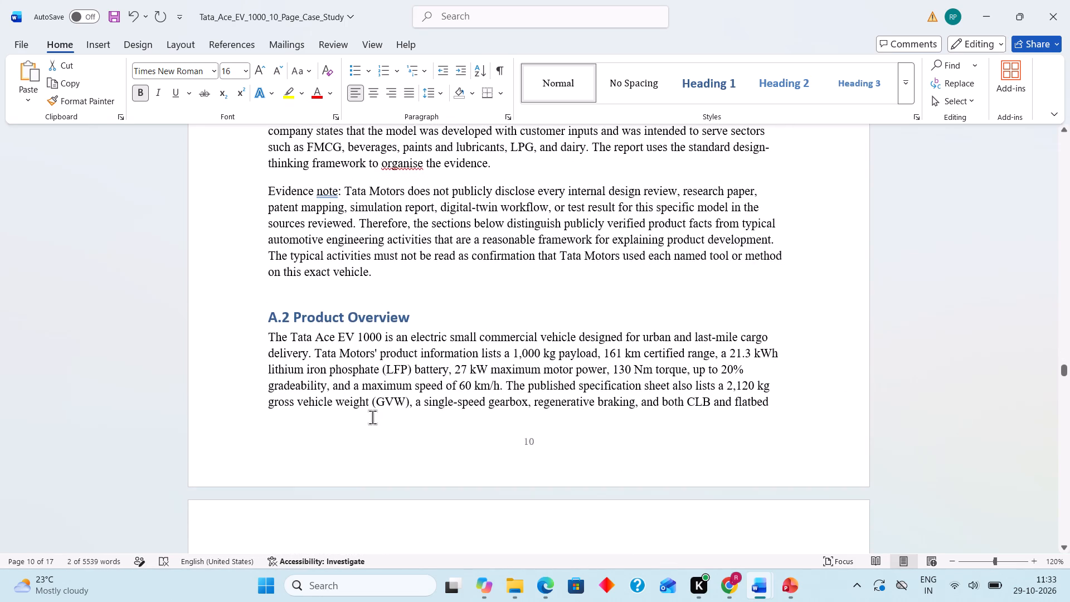
{"action": "scroll", "coordinate": [372, 417], "scroll_direction": "down", "scroll_amount": 1}
{"action": "scroll", "coordinate": [377, 347], "scroll_direction": "up", "scroll_amount": 1}
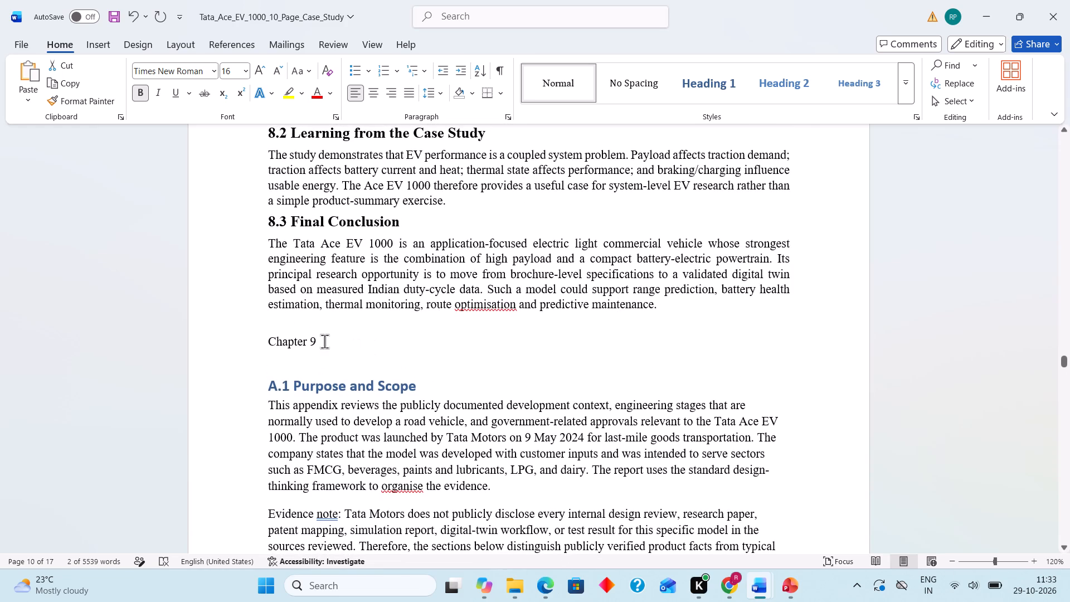
{"action": "left_click", "coordinate": [324, 341]}
{"action": "key", "text": "BackSpace"}
{"action": "key", "text": "BackSpace"}
{"action": "key", "text": "BackSpace"}
{"action": "key", "text": "BackSpace"}
{"action": "key", "text": "BackSpace"}
{"action": "key", "text": "BackSpace"}
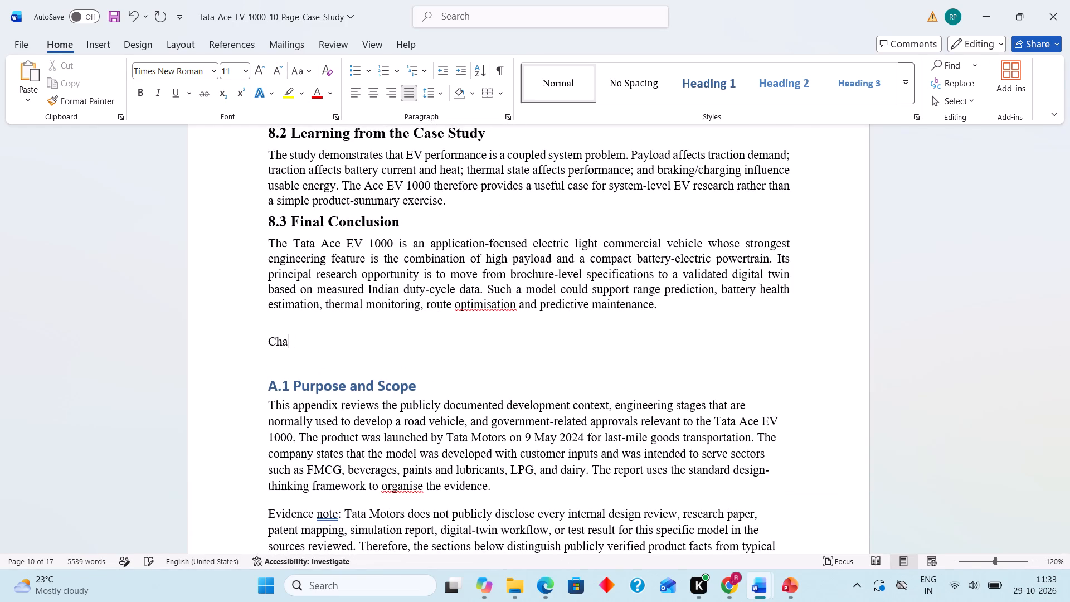
{"action": "key", "text": "BackSpace"}
{"action": "key", "text": "BackSpace"}
{"action": "key", "text": "BackSpace"}
{"action": "key", "text": "ctrl+v"}
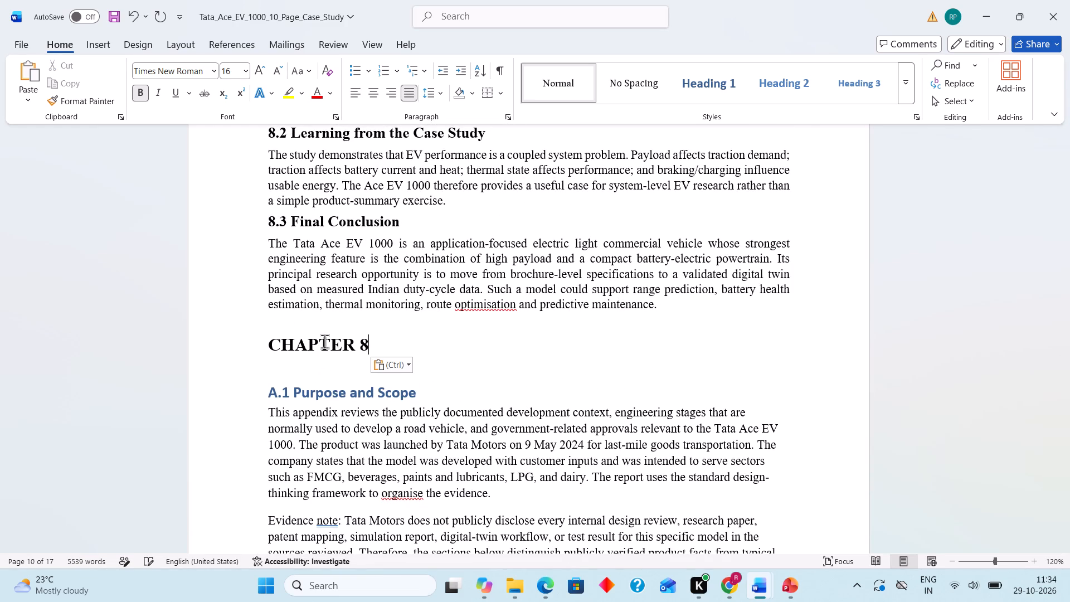
Change the copied label's chapter number to 9 and add a spaced hyphen after it, giving "CHAPTER 9 - ".
{"action": "key", "text": "BackSpace"}
{"action": "key", "text": "9"}
{"action": "key", "text": "space"}
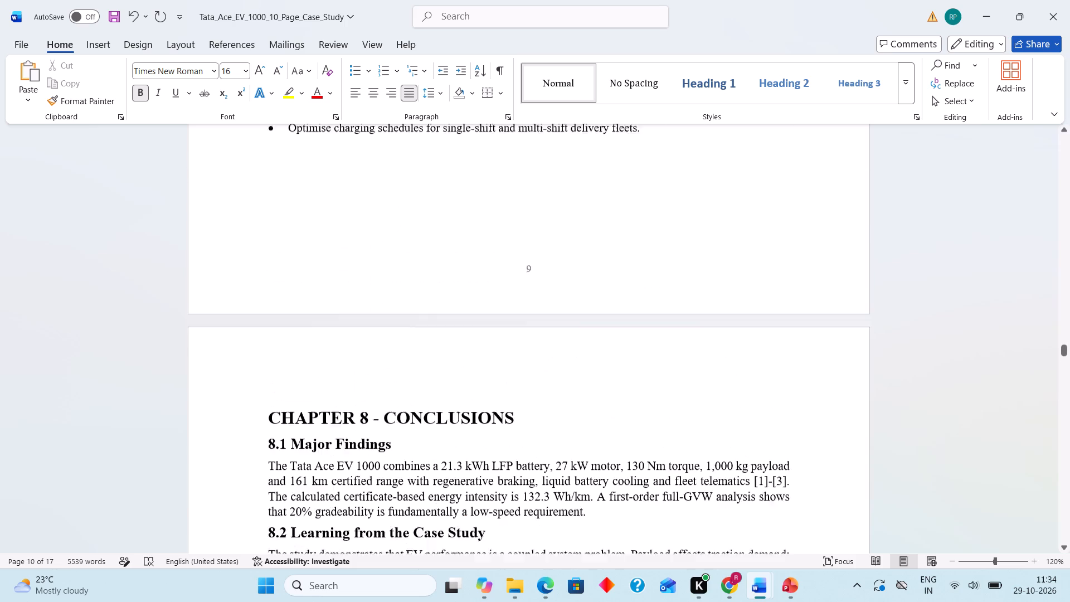
{"action": "type", "text": "-"}
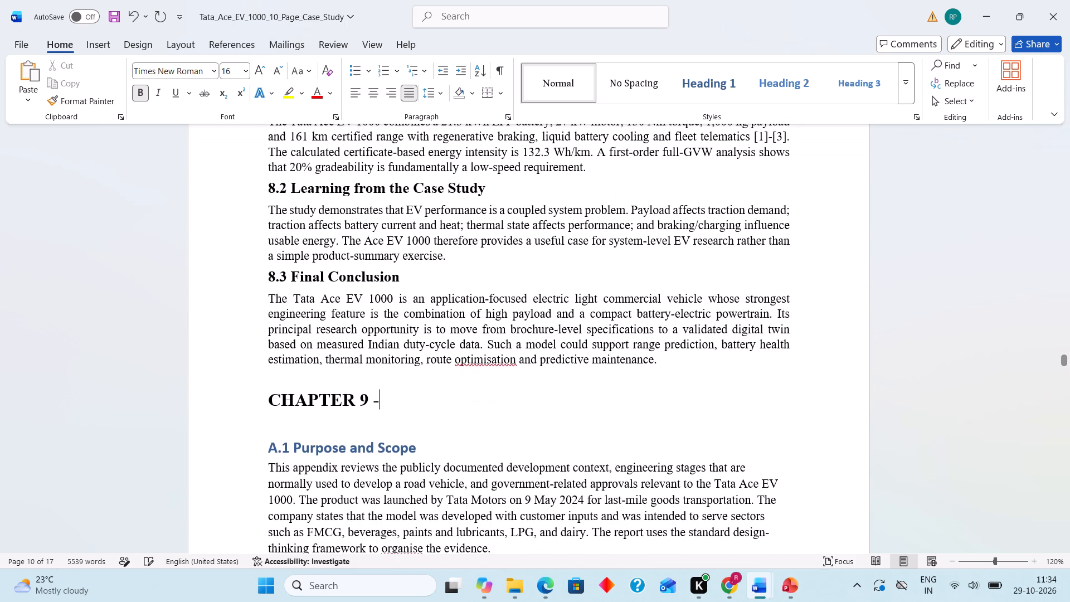
{"action": "key", "text": "space"}
Copy the title "APPENDIX A" from the Appendix_Tata_Ace_EV_1000_Product_Development document and paste it after "CHAPTER 9 -" in the case study document.
{"action": "left_click", "coordinate": [881, 525]}
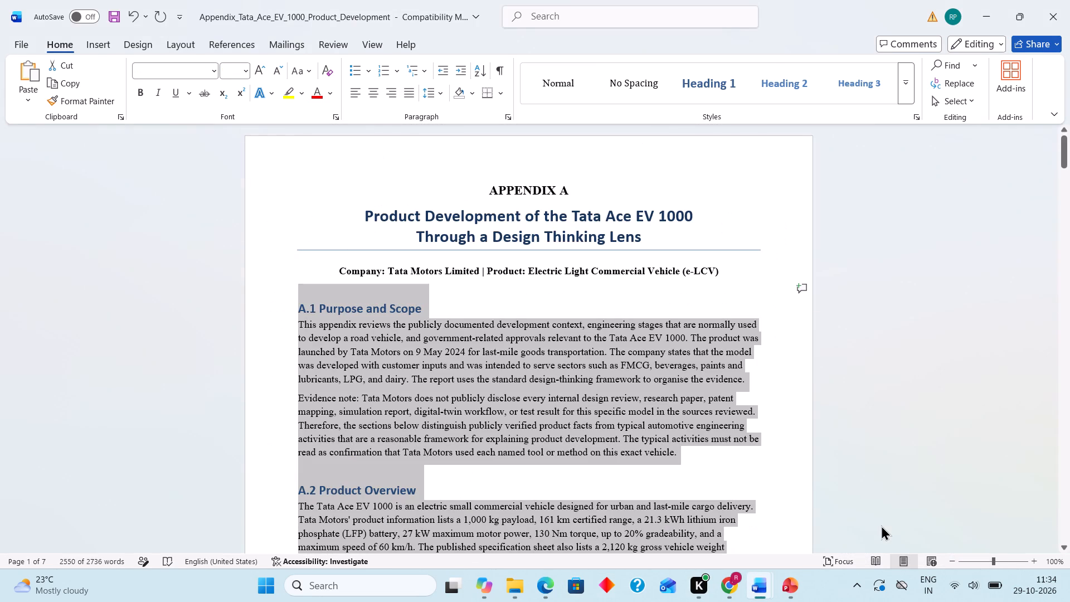
{"action": "left_click", "coordinate": [502, 186]}
{"action": "left_click_drag", "start_coordinate": [488, 190], "coordinate": [524, 187]}
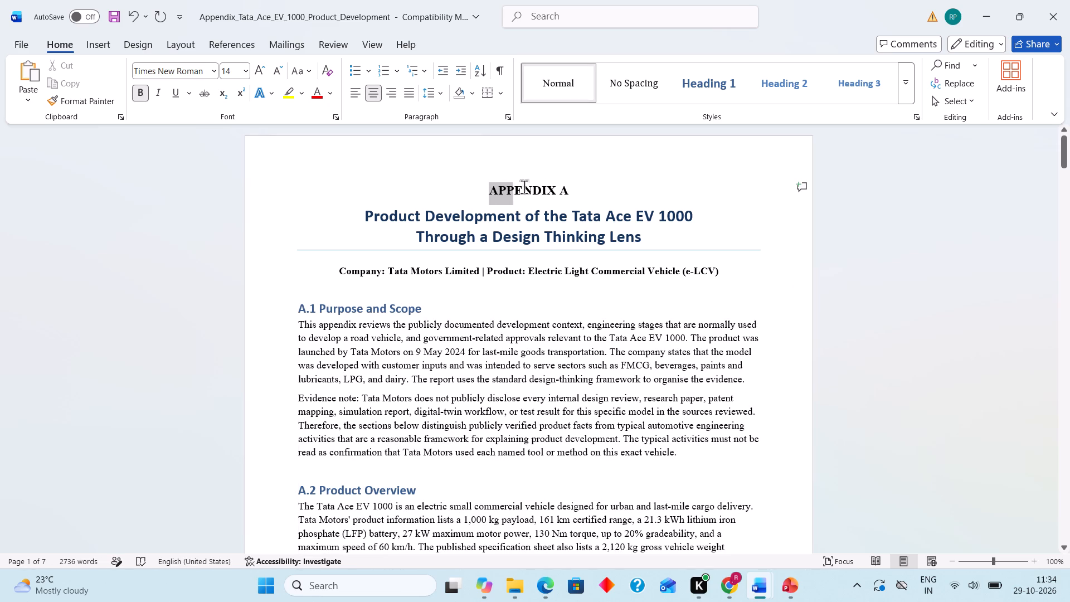
{"action": "left_click_drag", "start_coordinate": [524, 187], "coordinate": [571, 189]}
{"action": "key", "text": "ctrl+c"}
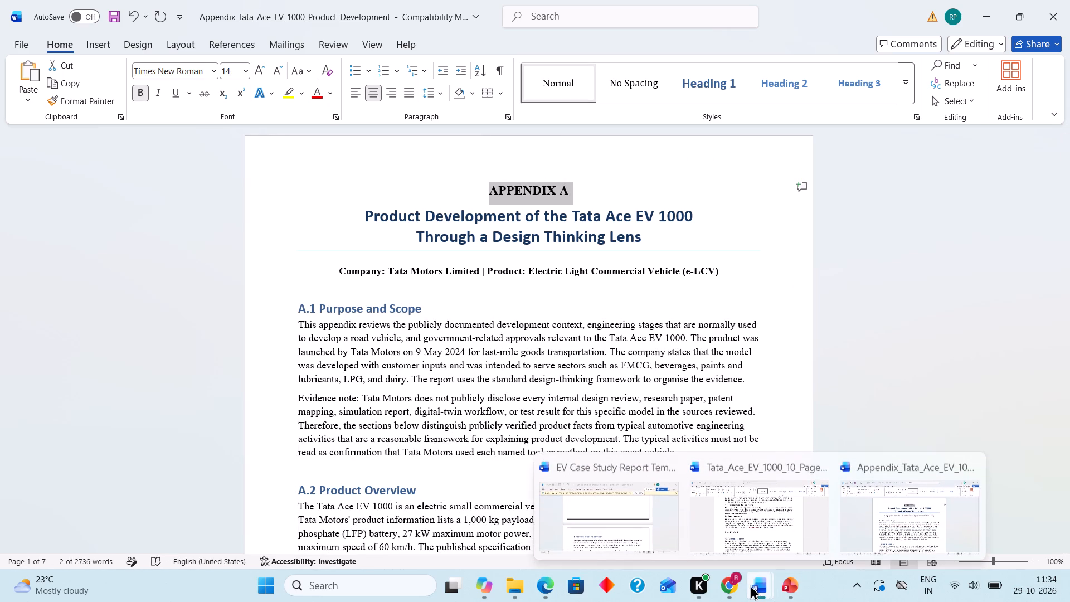
{"action": "left_click", "coordinate": [754, 499]}
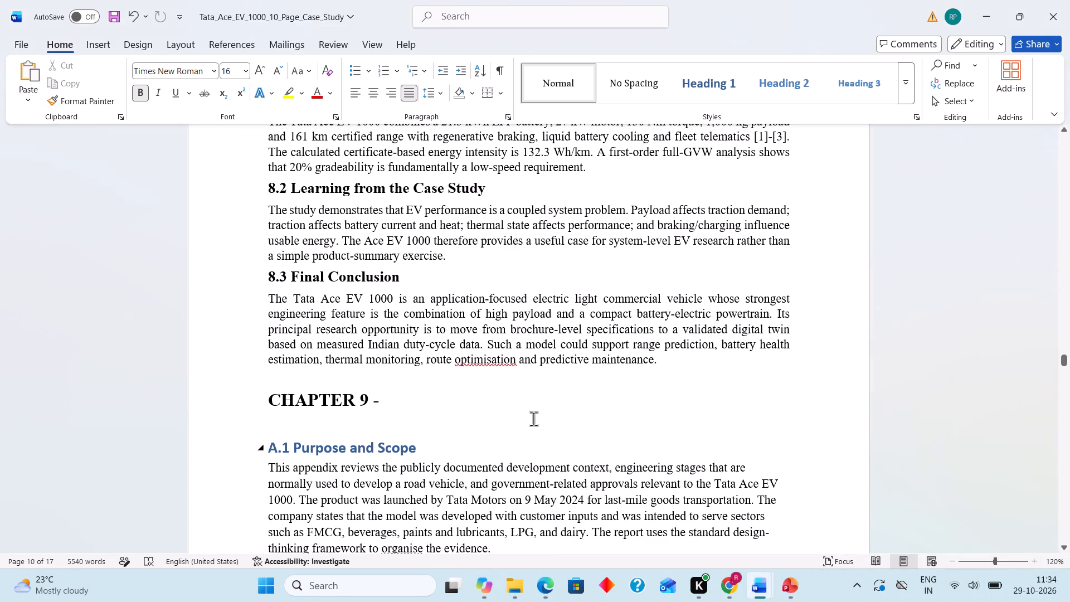
{"action": "key", "text": "ctrl+v"}
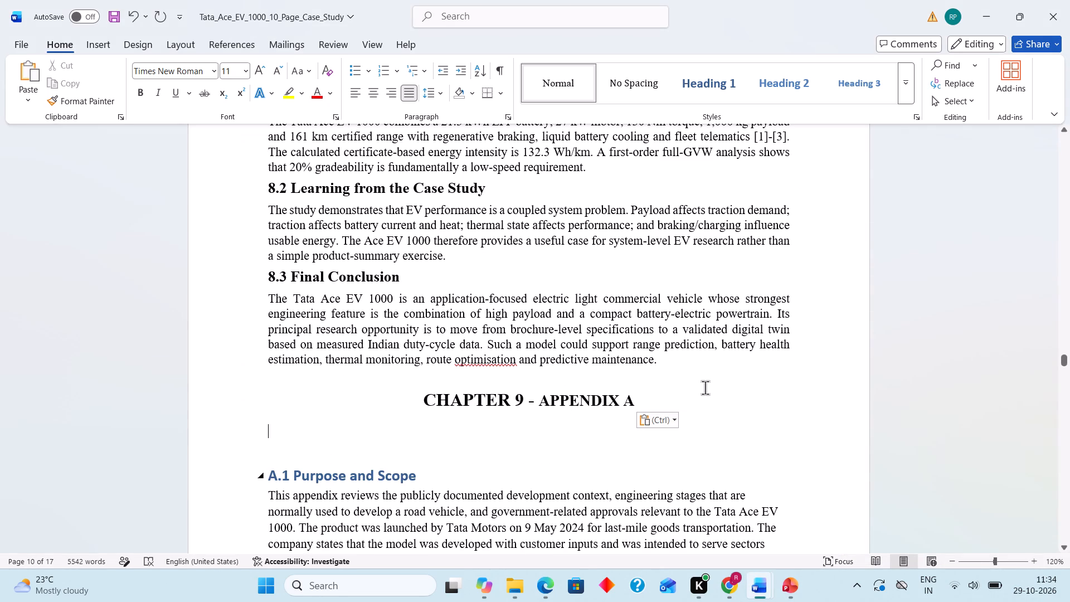
Left-align the "CHAPTER 9 - APPENDIX A" heading.
{"action": "left_click", "coordinate": [418, 398]}
{"action": "key", "text": "BackSpace"}
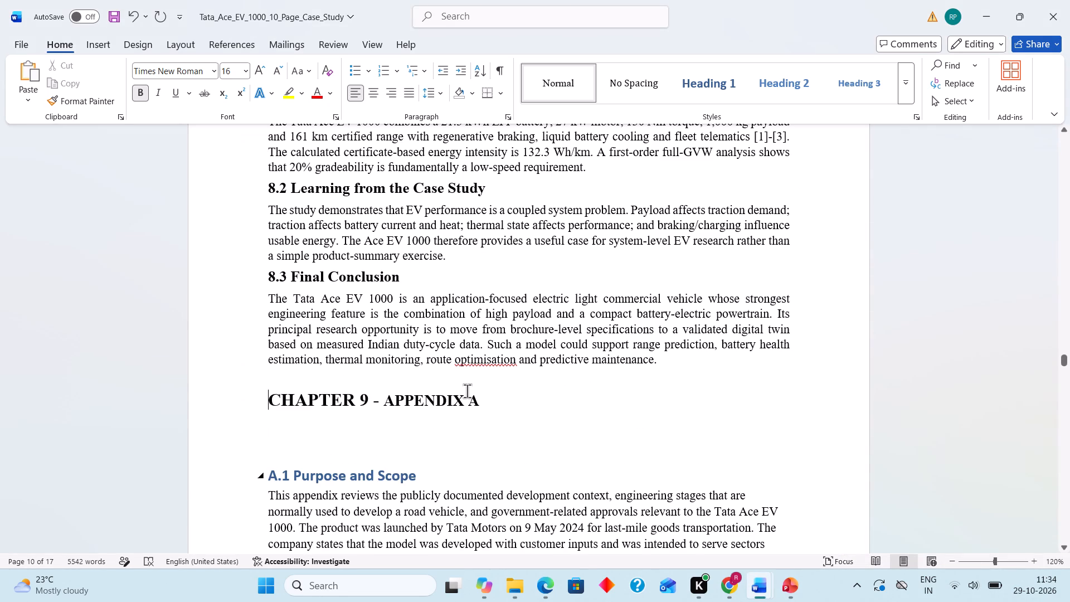
Remove one blank line between the Chapter 9 heading and A.1 Purpose and Scope.
{"action": "scroll", "coordinate": [467, 391], "scroll_direction": "down", "scroll_amount": 1}
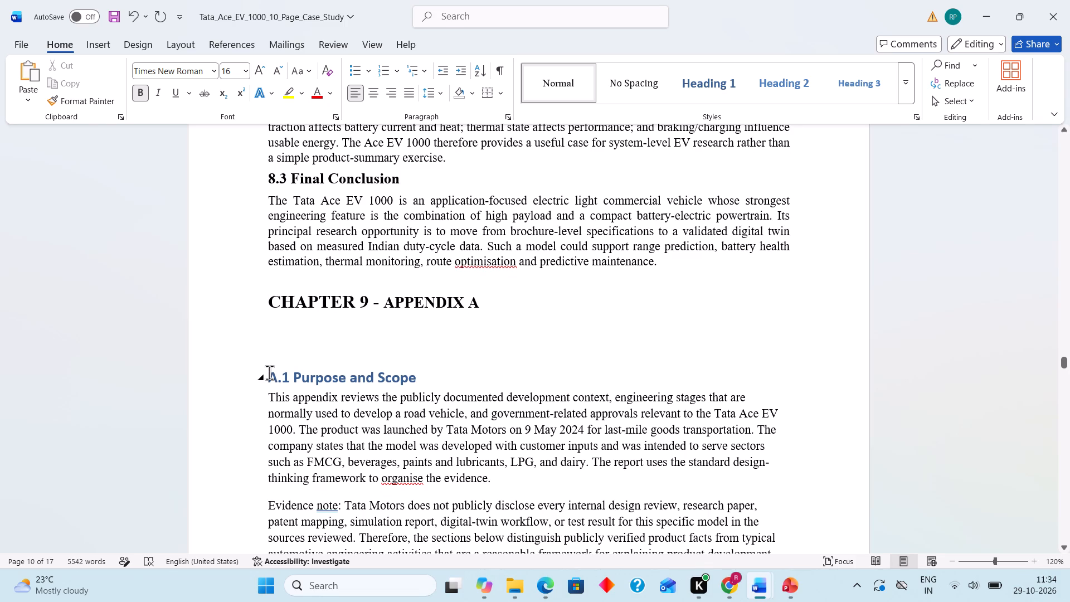
{"action": "left_click", "coordinate": [269, 372]}
{"action": "key", "text": "BackSpace"}
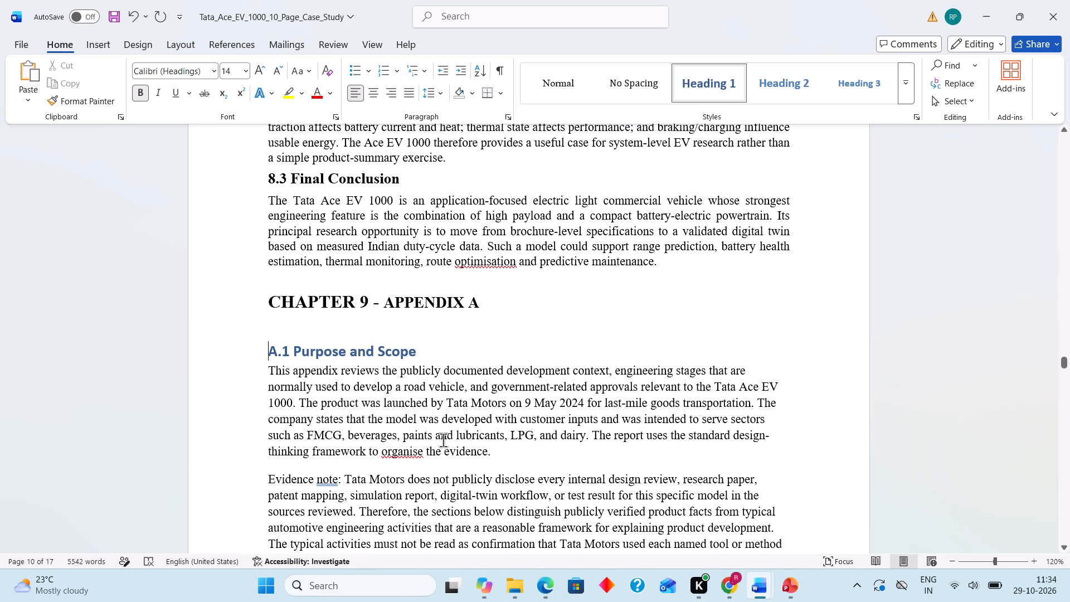
Review the new Chapter 9 sections and compare their headings and layout with Chapter 8.
{"action": "scroll", "coordinate": [443, 440], "scroll_direction": "down", "scroll_amount": 5}
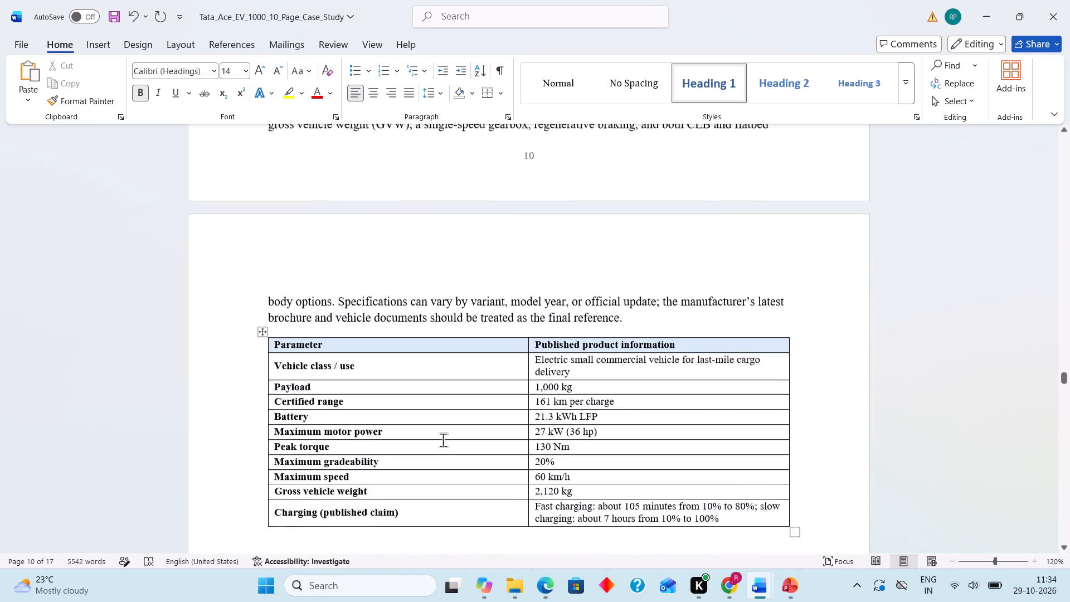
{"action": "scroll", "coordinate": [443, 440], "scroll_direction": "up", "scroll_amount": 1}
{"action": "scroll", "coordinate": [443, 440], "scroll_direction": "down", "scroll_amount": 1}
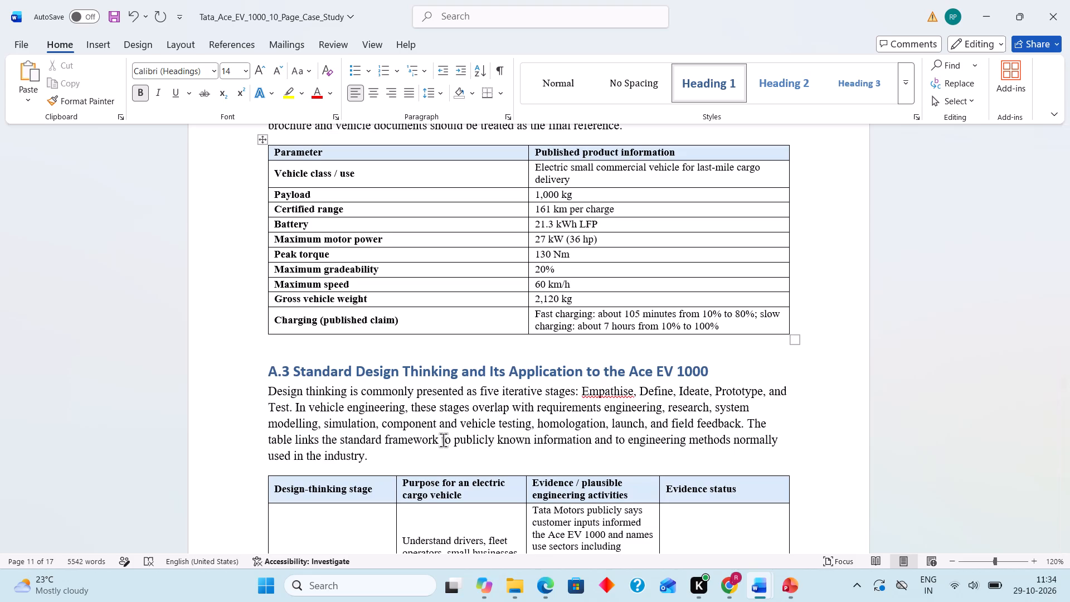
{"action": "scroll", "coordinate": [443, 440], "scroll_direction": "down", "scroll_amount": 1}
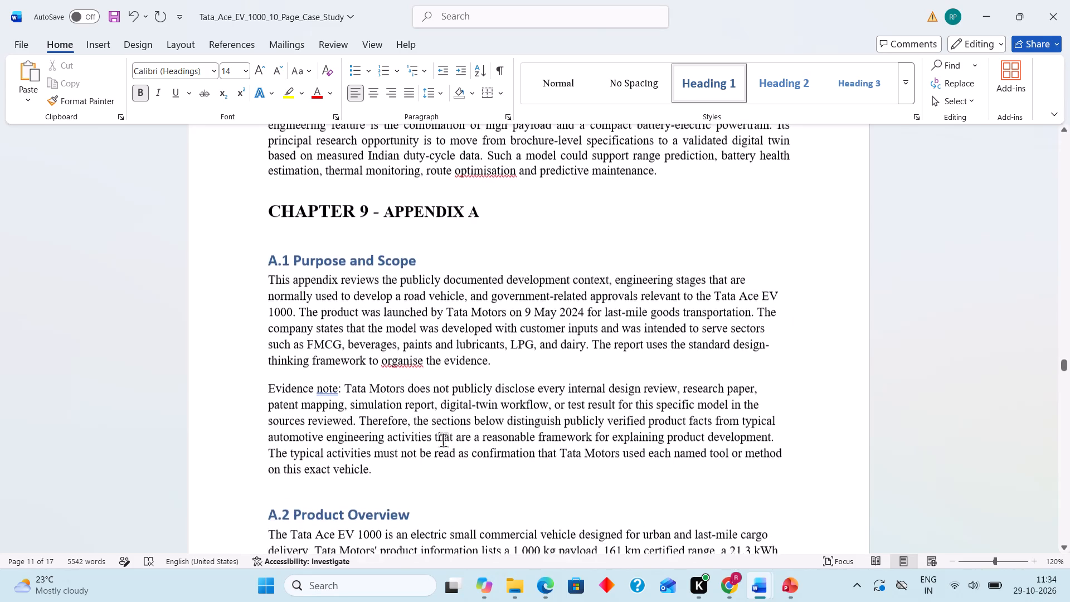
{"action": "scroll", "coordinate": [443, 440], "scroll_direction": "down", "scroll_amount": 1}
{"action": "scroll", "coordinate": [443, 440], "scroll_direction": "right", "scroll_amount": 1}
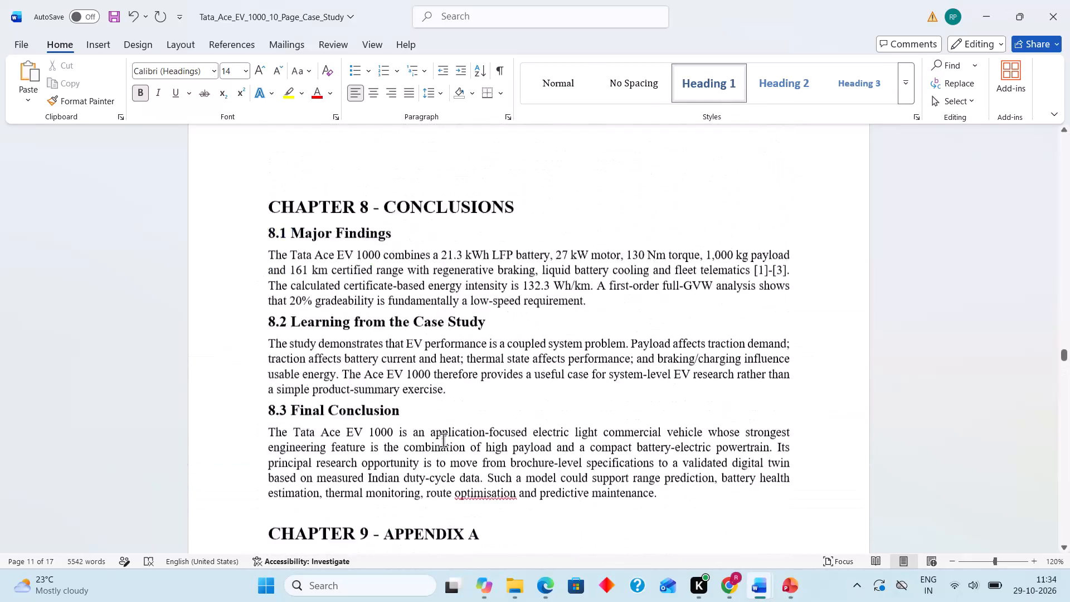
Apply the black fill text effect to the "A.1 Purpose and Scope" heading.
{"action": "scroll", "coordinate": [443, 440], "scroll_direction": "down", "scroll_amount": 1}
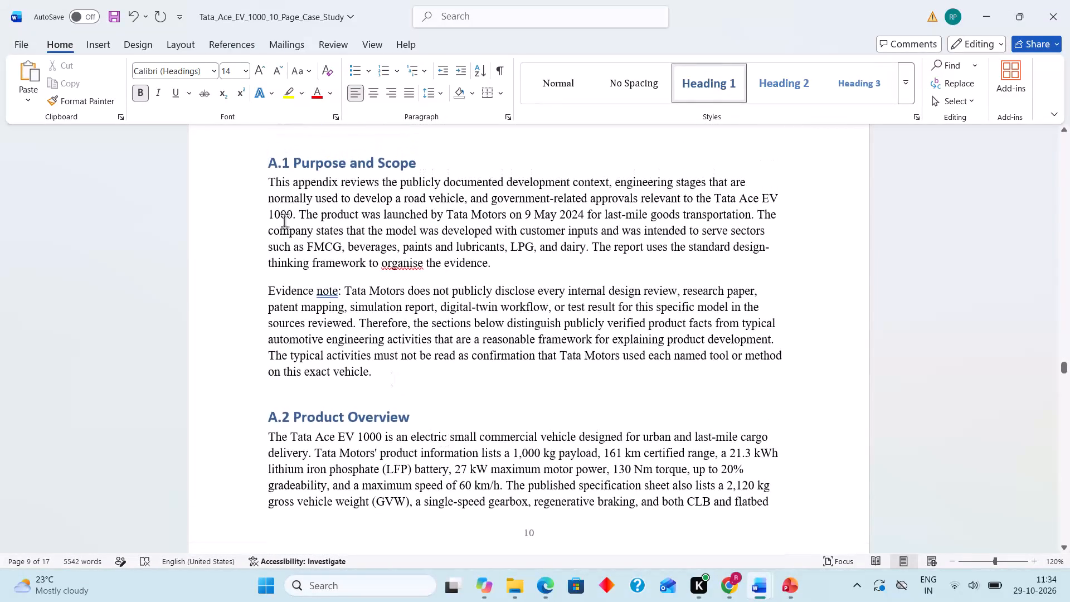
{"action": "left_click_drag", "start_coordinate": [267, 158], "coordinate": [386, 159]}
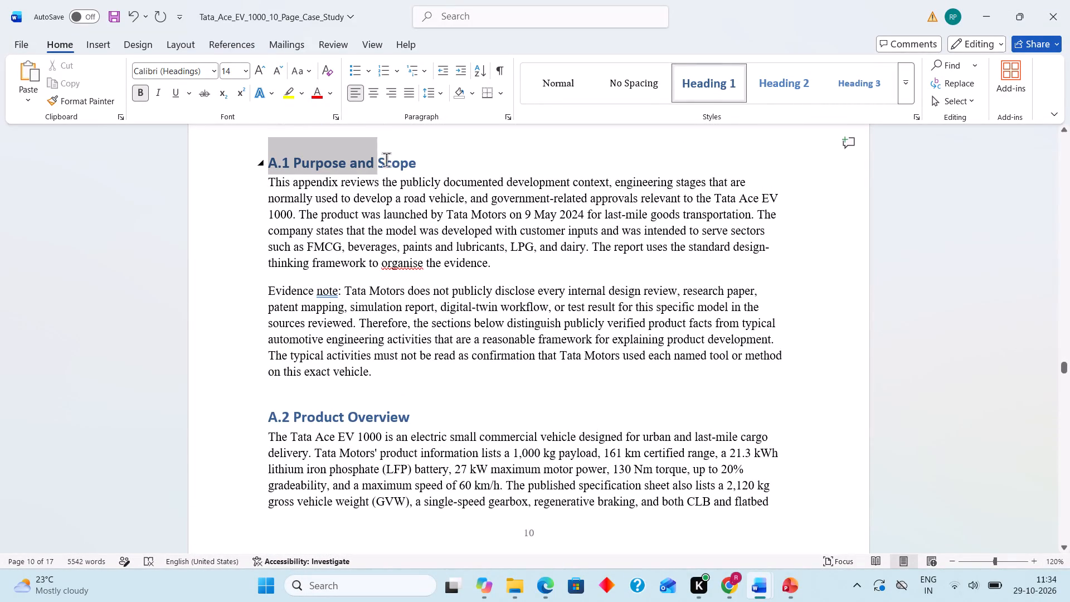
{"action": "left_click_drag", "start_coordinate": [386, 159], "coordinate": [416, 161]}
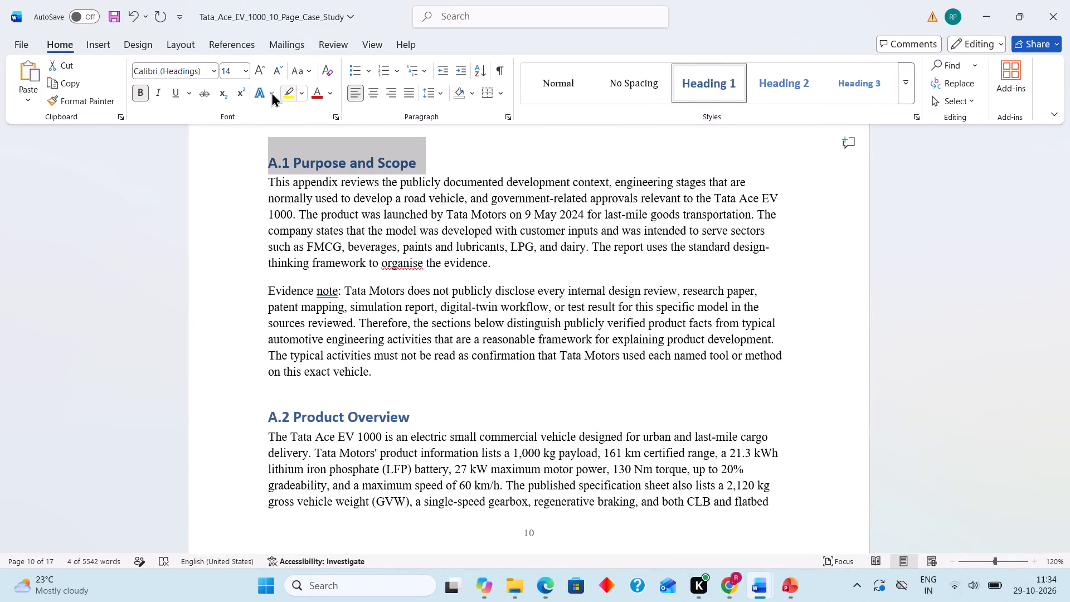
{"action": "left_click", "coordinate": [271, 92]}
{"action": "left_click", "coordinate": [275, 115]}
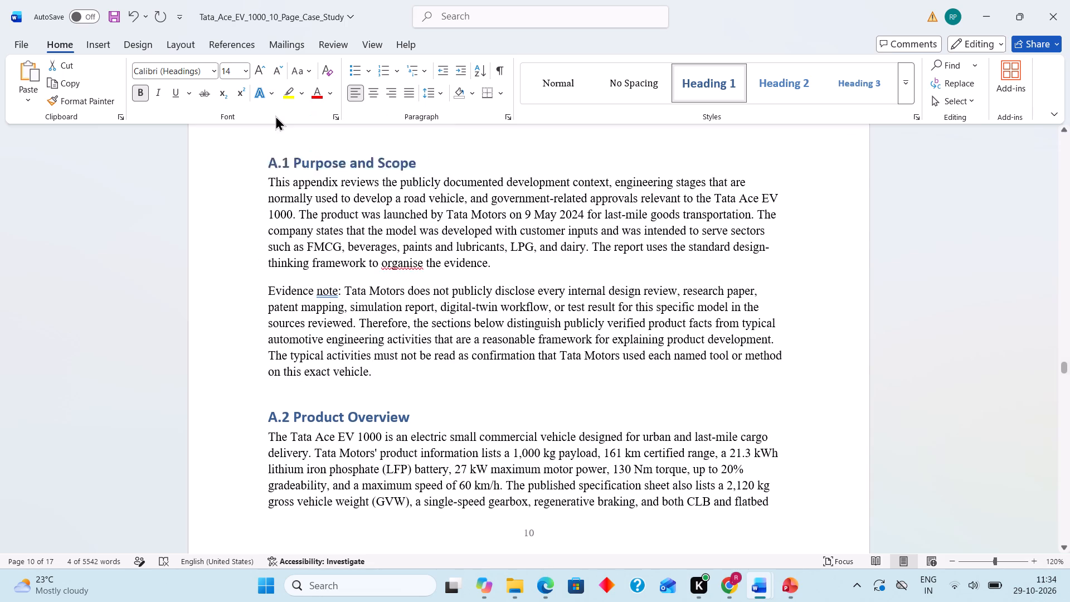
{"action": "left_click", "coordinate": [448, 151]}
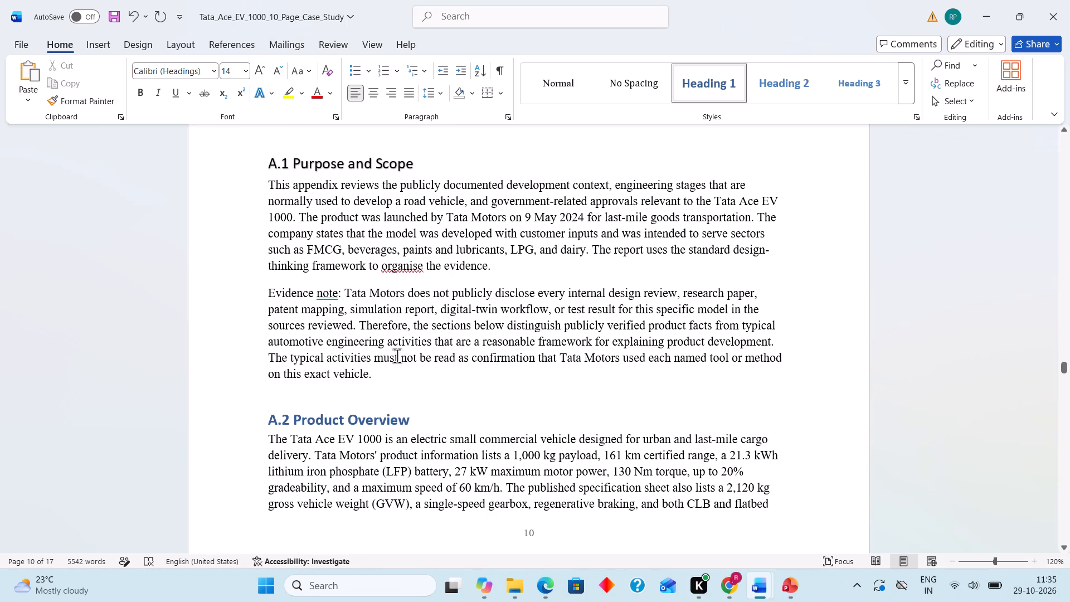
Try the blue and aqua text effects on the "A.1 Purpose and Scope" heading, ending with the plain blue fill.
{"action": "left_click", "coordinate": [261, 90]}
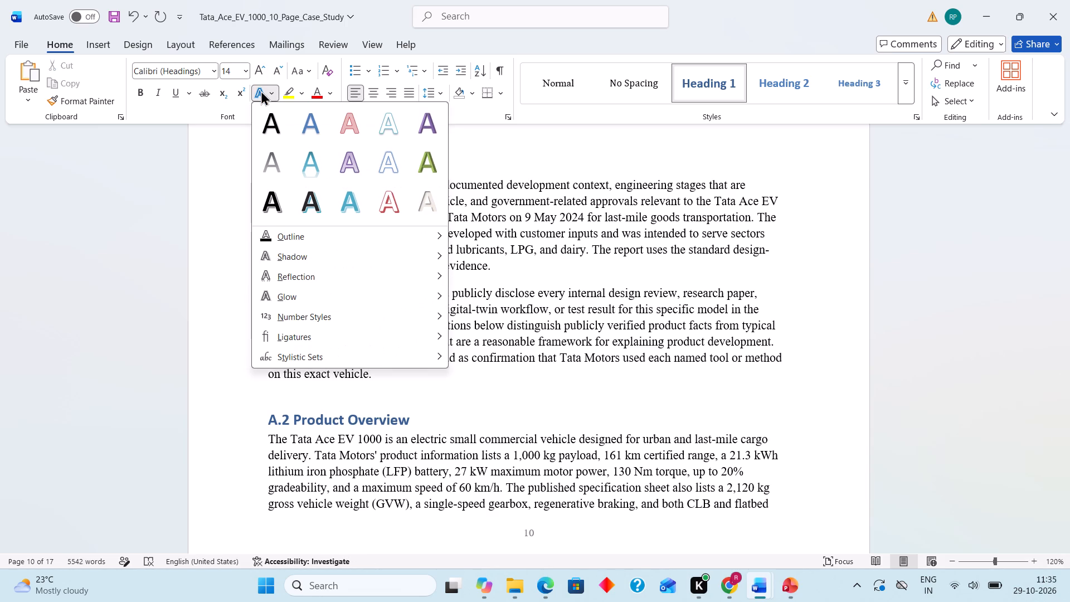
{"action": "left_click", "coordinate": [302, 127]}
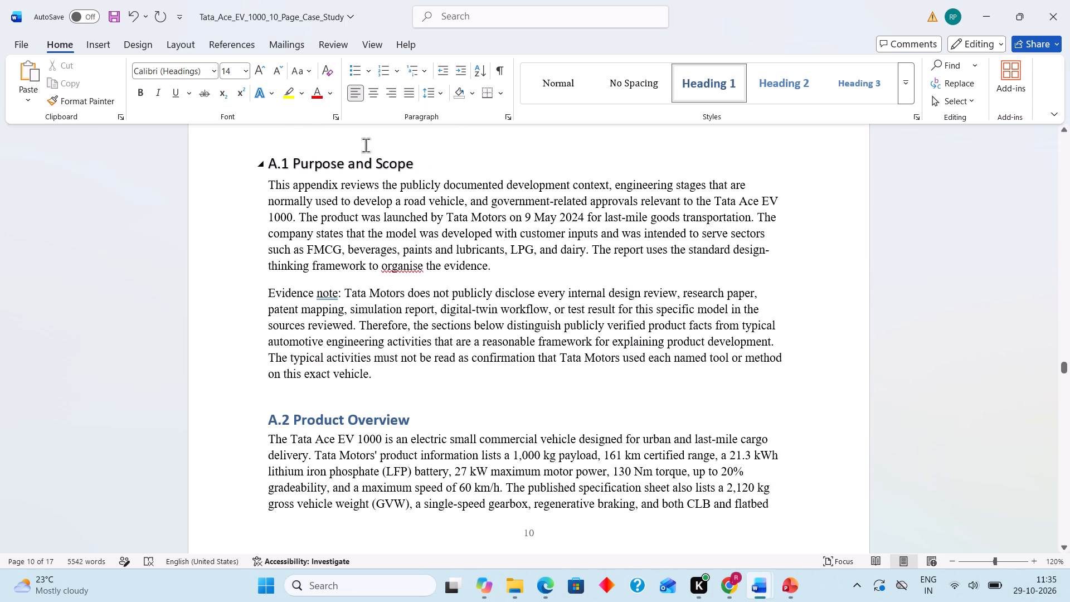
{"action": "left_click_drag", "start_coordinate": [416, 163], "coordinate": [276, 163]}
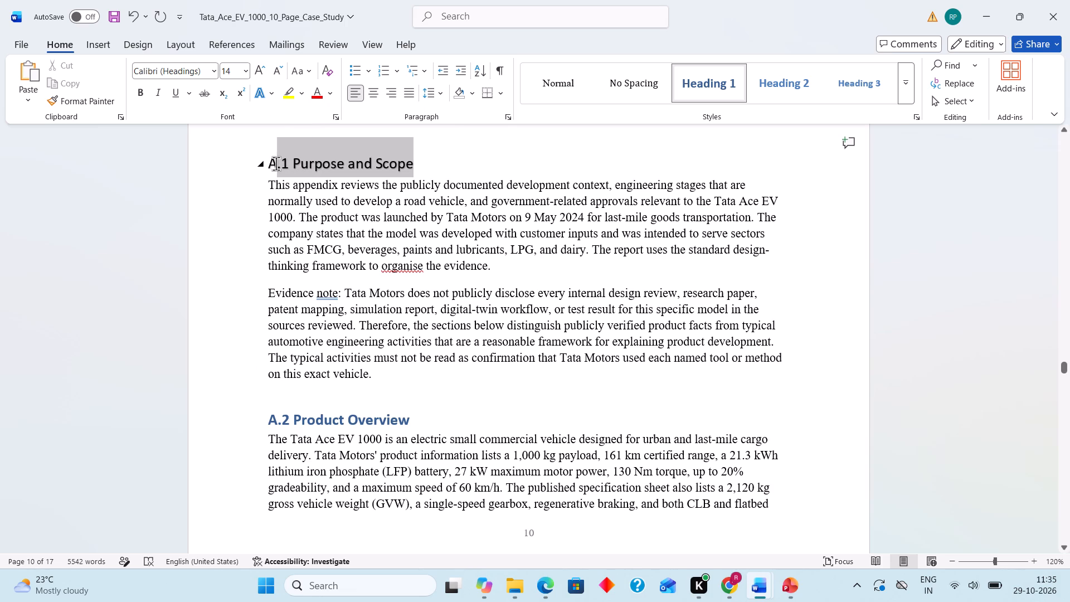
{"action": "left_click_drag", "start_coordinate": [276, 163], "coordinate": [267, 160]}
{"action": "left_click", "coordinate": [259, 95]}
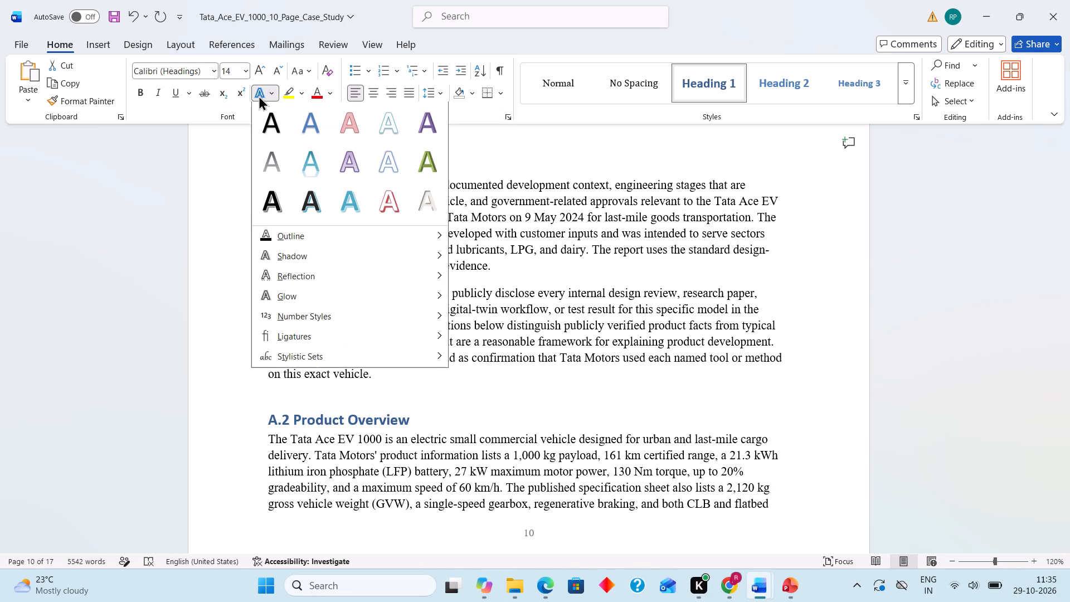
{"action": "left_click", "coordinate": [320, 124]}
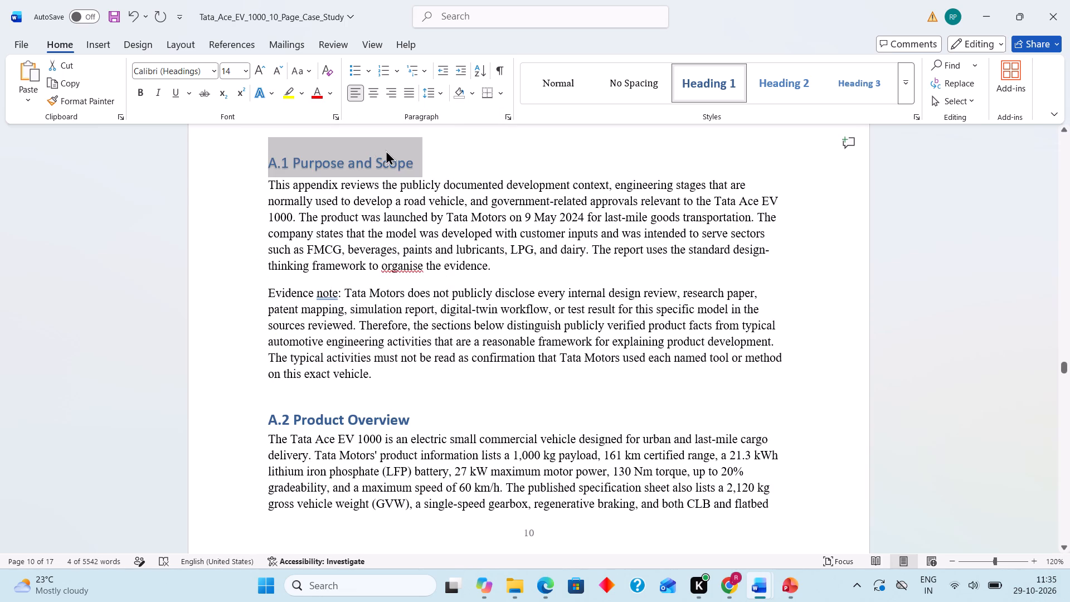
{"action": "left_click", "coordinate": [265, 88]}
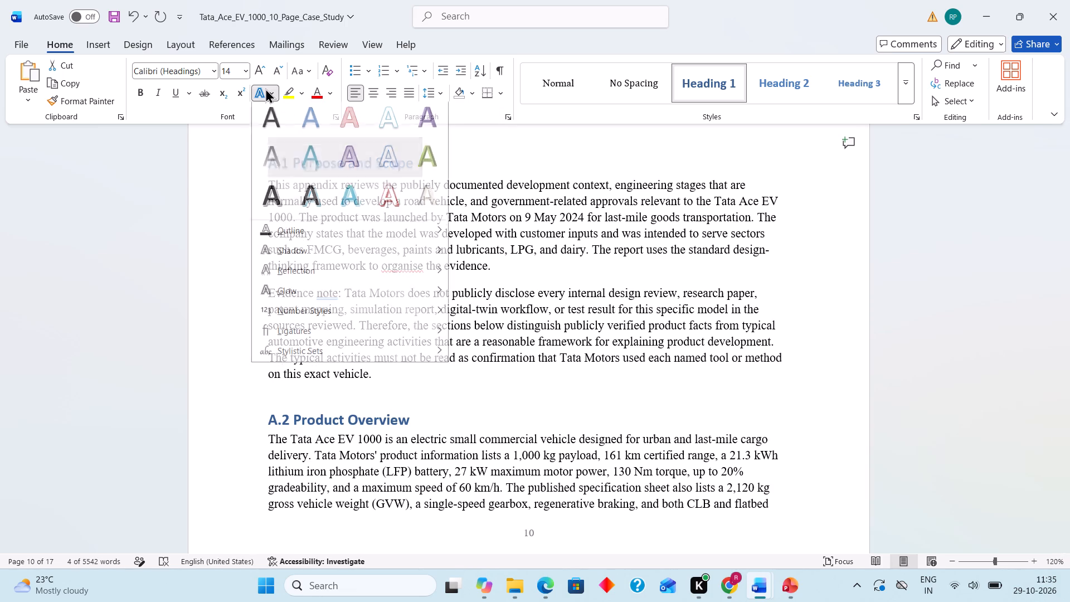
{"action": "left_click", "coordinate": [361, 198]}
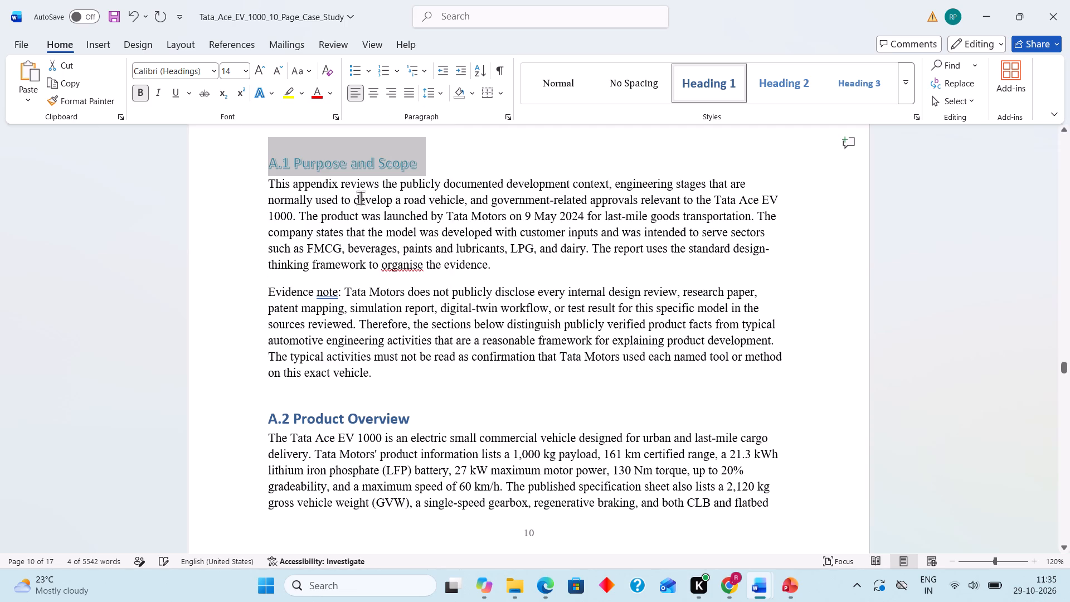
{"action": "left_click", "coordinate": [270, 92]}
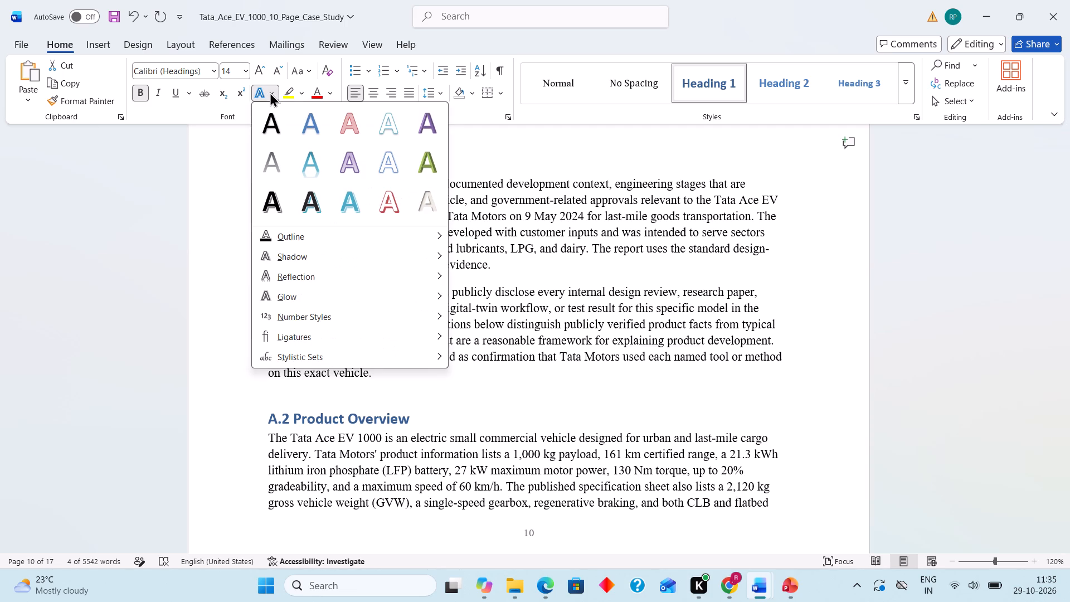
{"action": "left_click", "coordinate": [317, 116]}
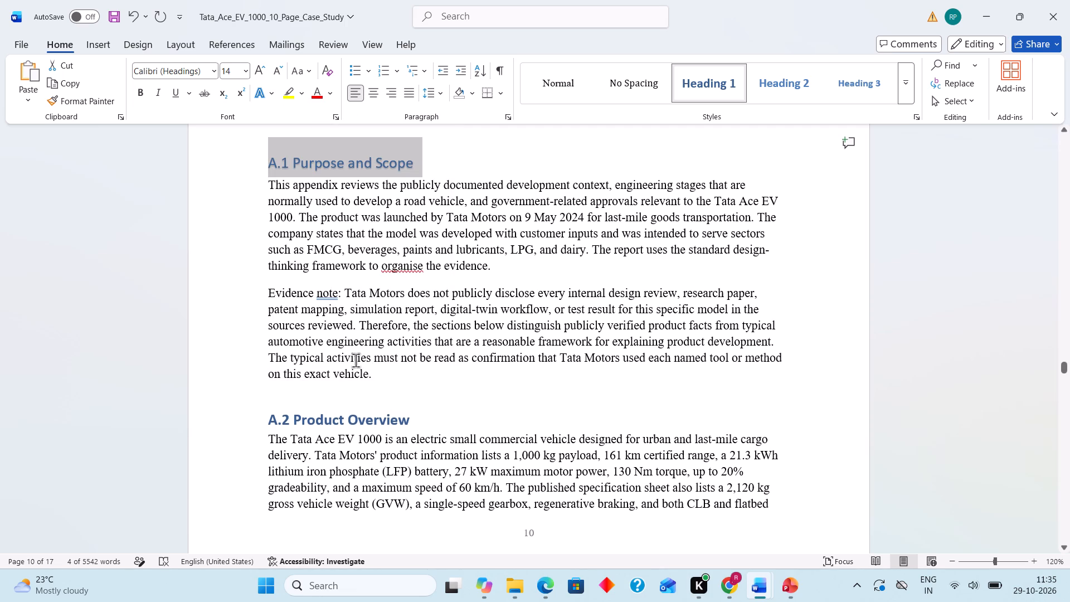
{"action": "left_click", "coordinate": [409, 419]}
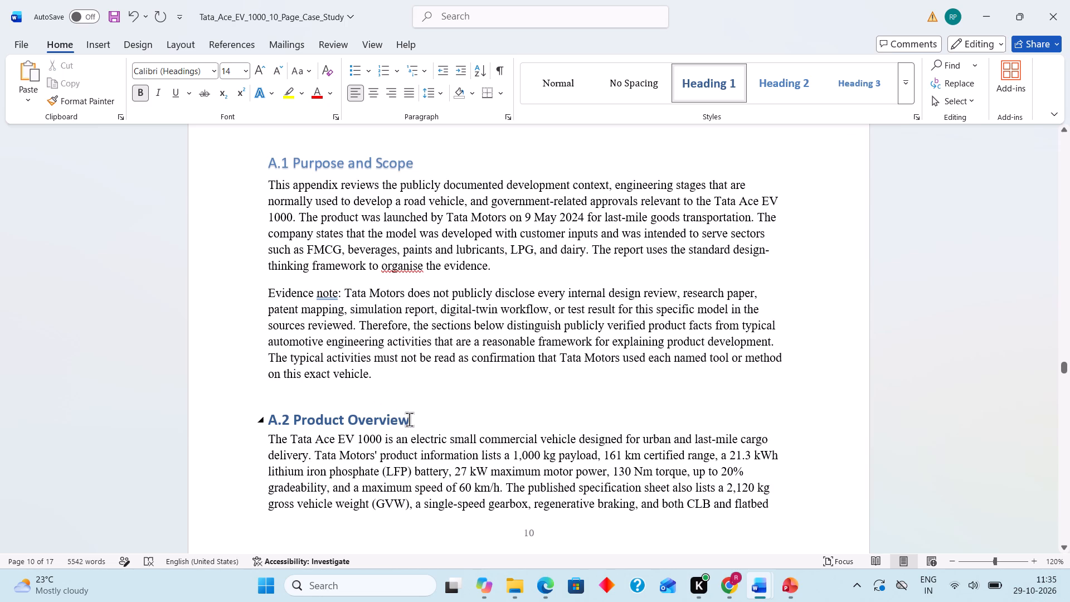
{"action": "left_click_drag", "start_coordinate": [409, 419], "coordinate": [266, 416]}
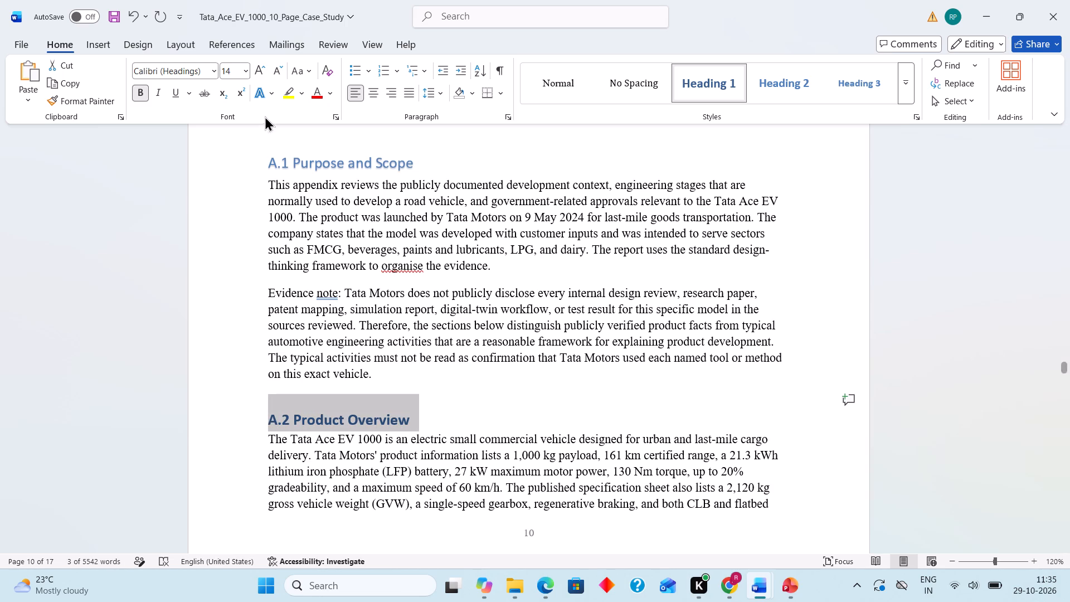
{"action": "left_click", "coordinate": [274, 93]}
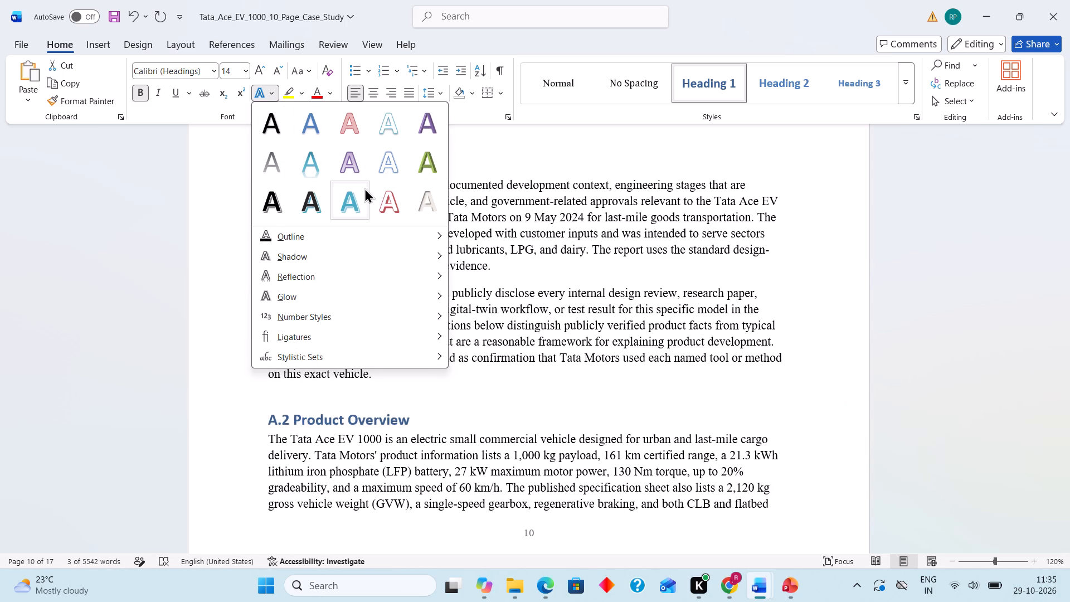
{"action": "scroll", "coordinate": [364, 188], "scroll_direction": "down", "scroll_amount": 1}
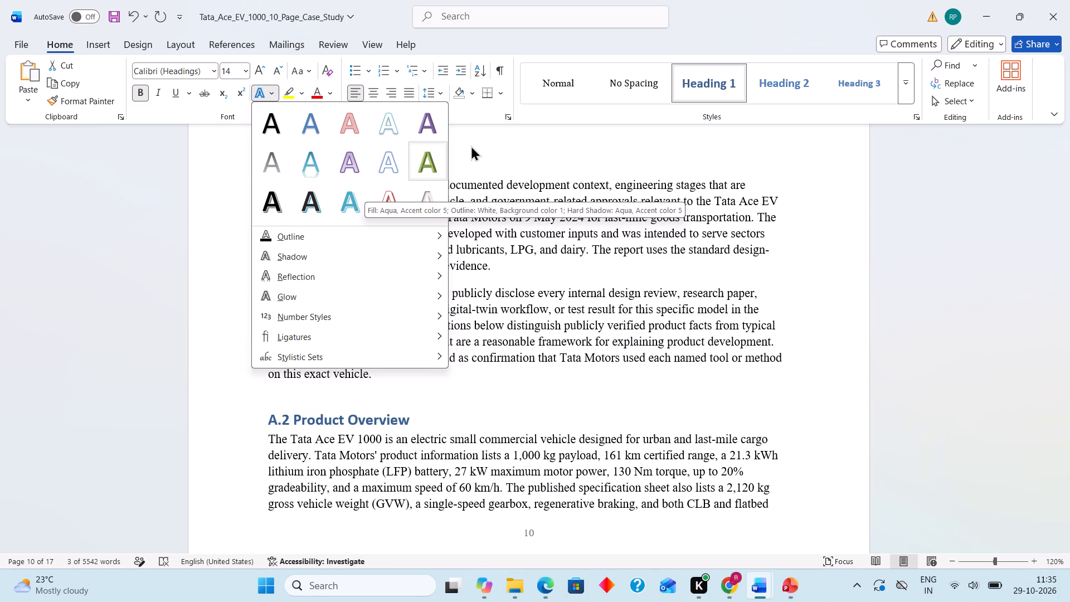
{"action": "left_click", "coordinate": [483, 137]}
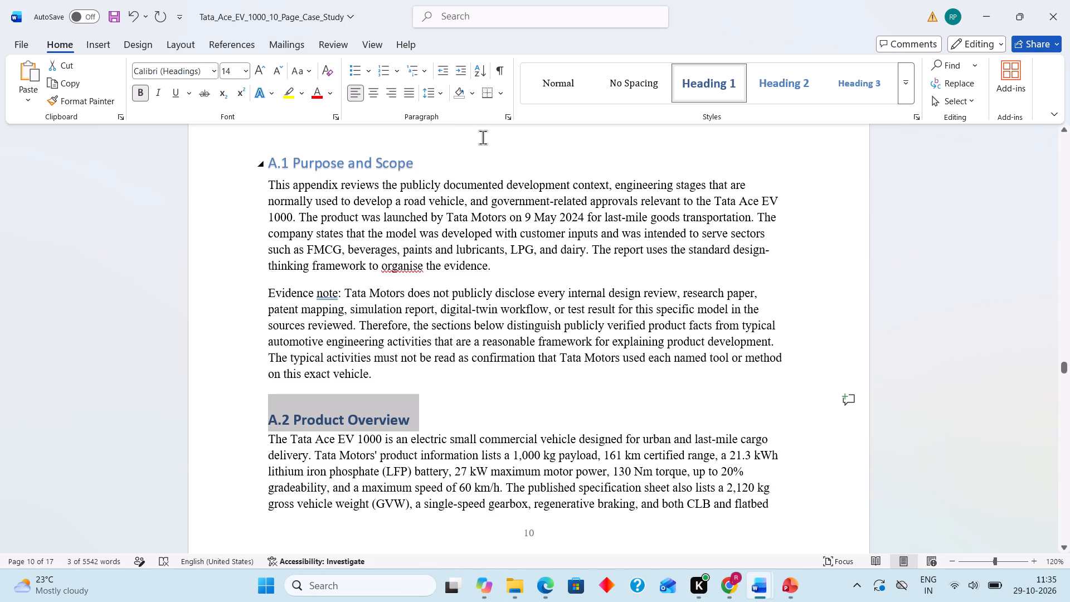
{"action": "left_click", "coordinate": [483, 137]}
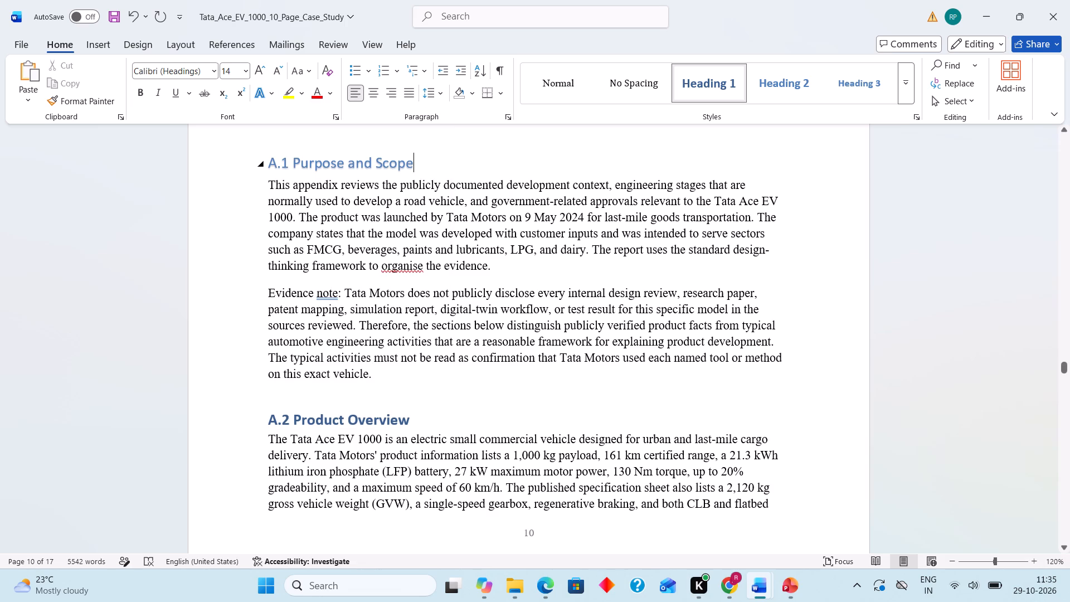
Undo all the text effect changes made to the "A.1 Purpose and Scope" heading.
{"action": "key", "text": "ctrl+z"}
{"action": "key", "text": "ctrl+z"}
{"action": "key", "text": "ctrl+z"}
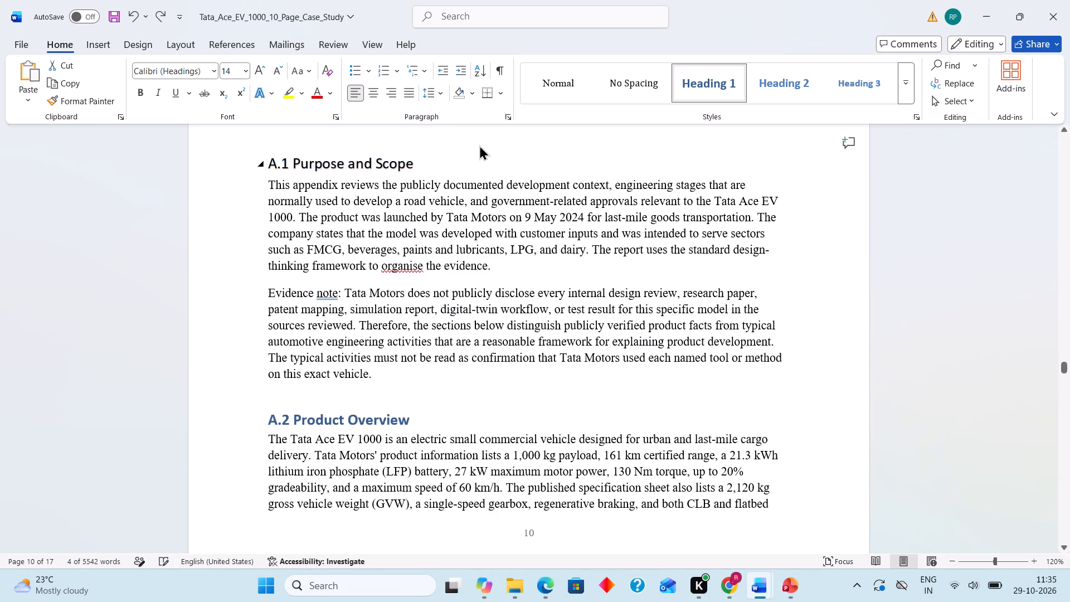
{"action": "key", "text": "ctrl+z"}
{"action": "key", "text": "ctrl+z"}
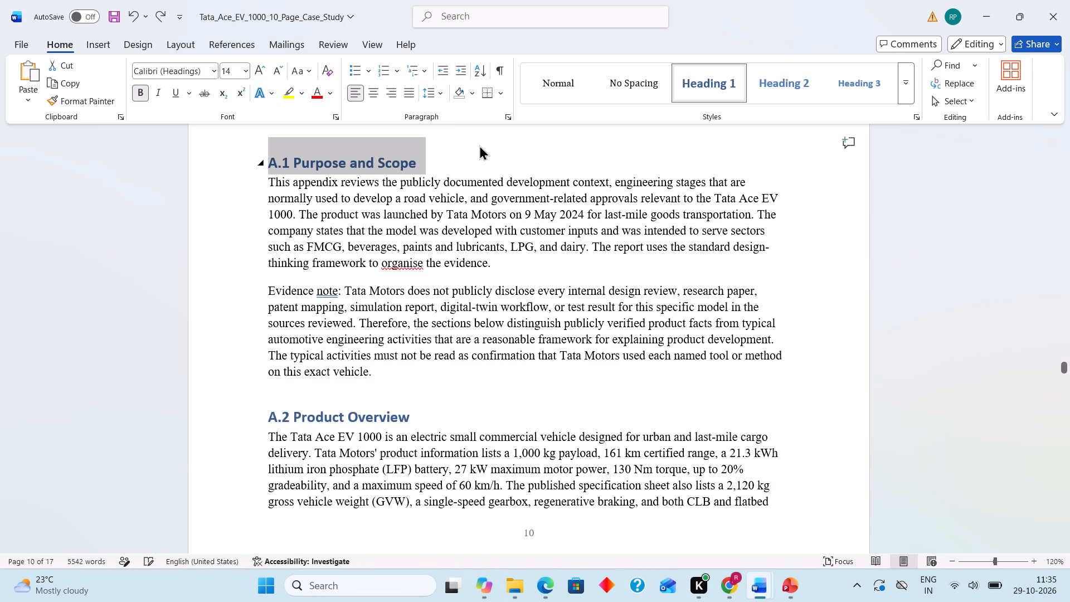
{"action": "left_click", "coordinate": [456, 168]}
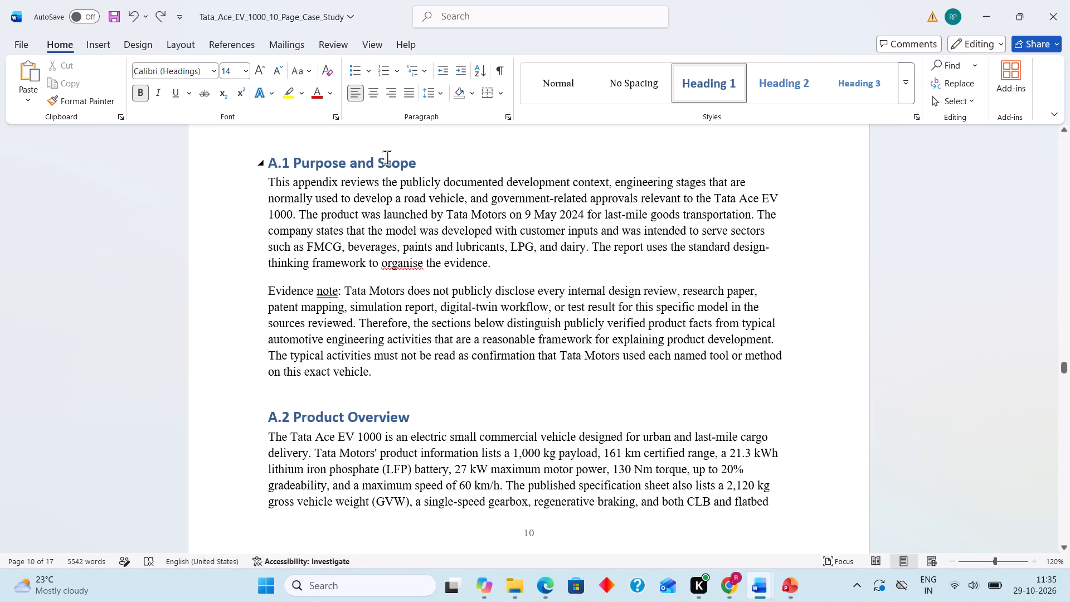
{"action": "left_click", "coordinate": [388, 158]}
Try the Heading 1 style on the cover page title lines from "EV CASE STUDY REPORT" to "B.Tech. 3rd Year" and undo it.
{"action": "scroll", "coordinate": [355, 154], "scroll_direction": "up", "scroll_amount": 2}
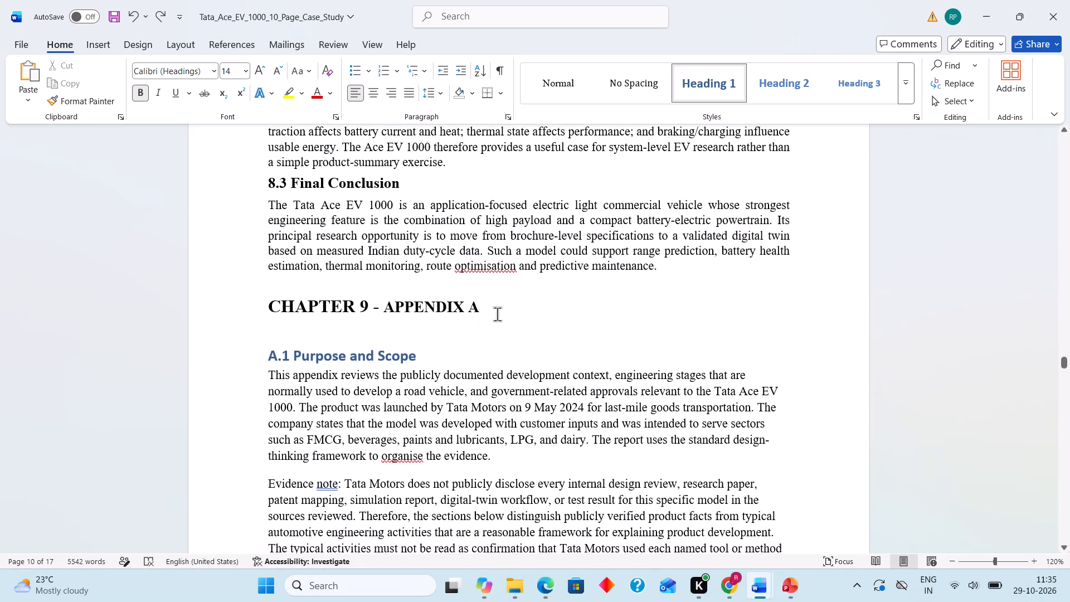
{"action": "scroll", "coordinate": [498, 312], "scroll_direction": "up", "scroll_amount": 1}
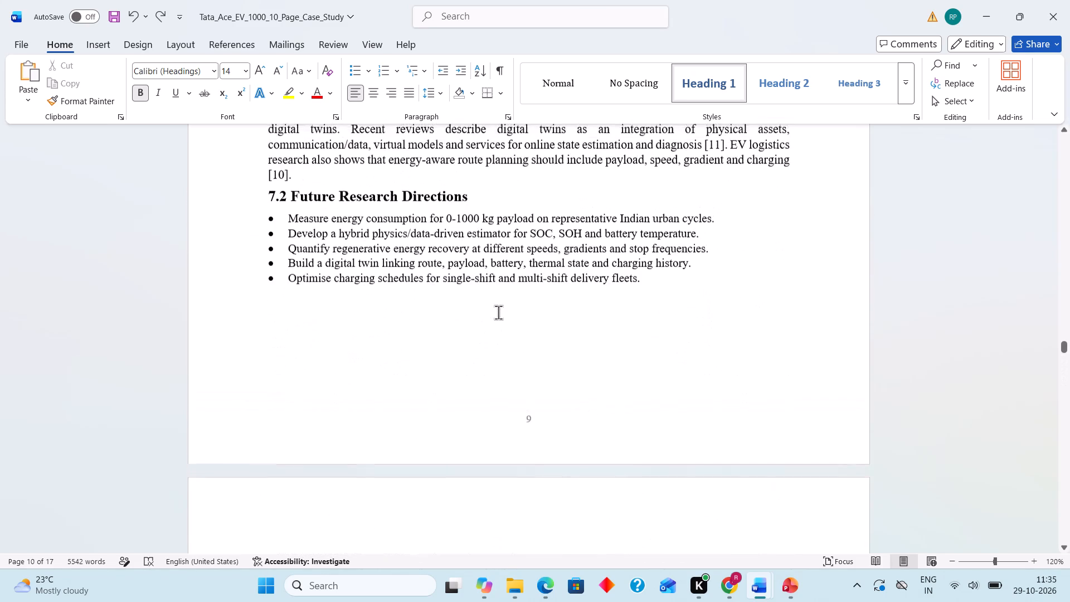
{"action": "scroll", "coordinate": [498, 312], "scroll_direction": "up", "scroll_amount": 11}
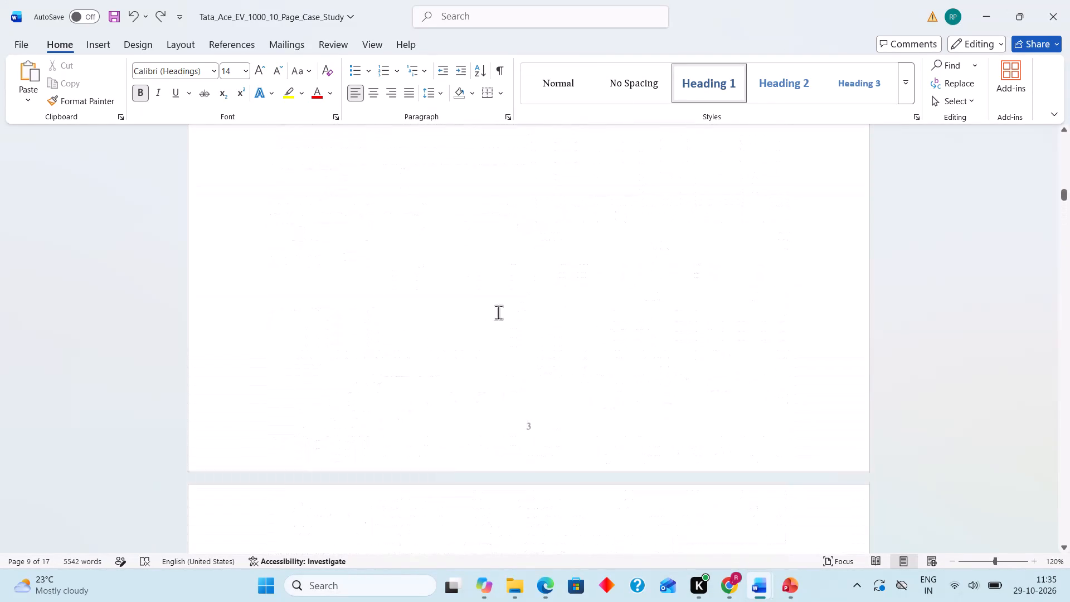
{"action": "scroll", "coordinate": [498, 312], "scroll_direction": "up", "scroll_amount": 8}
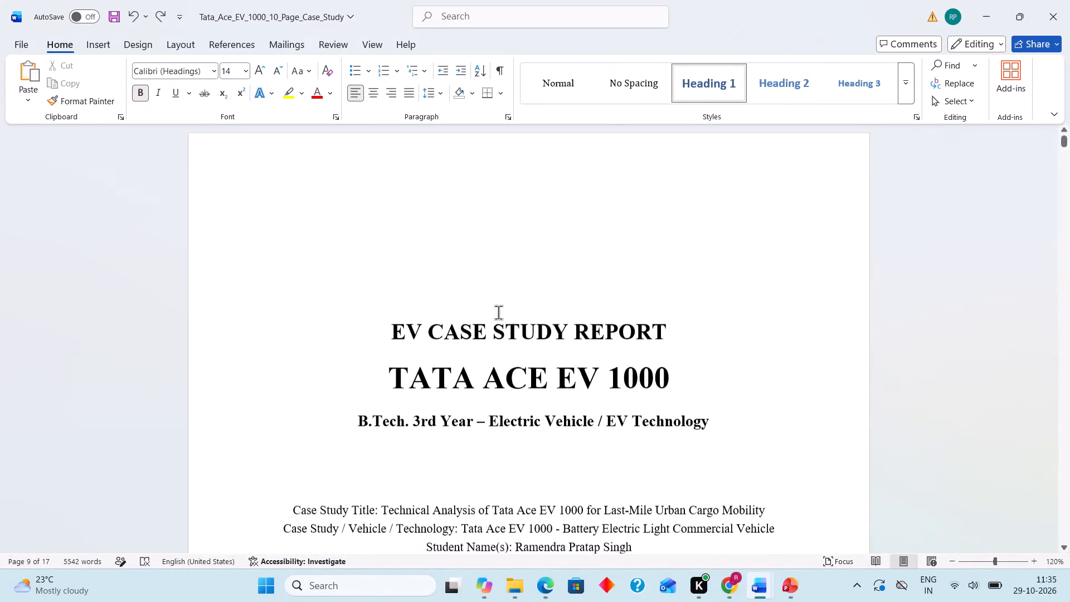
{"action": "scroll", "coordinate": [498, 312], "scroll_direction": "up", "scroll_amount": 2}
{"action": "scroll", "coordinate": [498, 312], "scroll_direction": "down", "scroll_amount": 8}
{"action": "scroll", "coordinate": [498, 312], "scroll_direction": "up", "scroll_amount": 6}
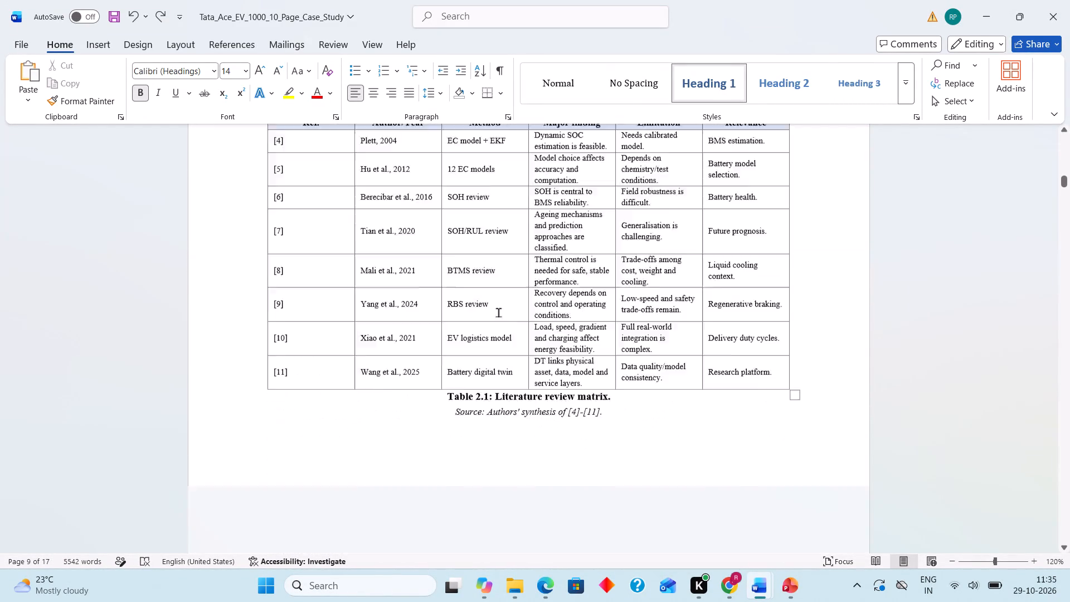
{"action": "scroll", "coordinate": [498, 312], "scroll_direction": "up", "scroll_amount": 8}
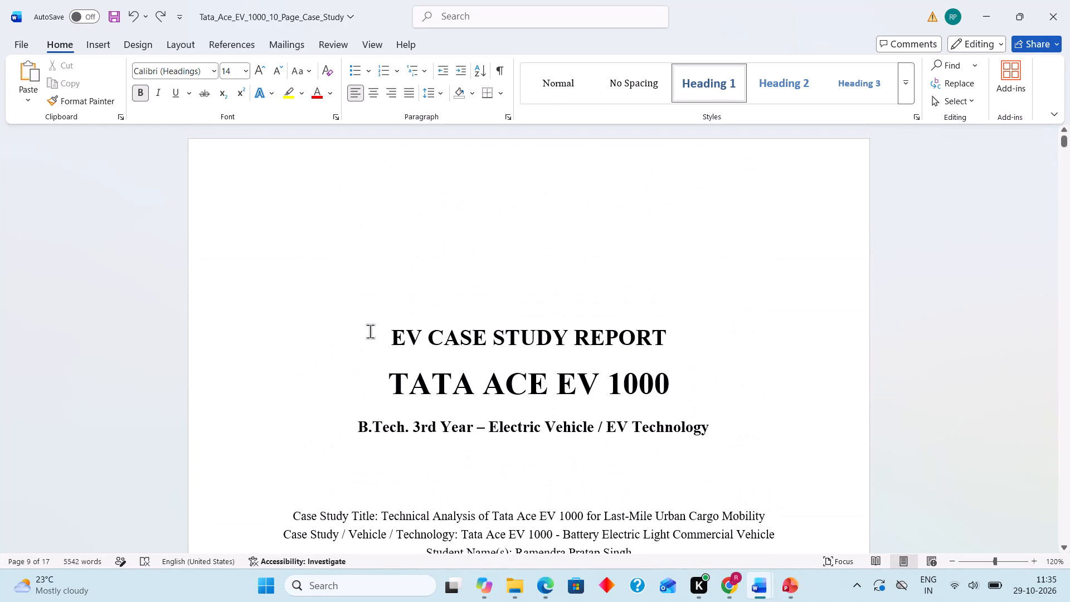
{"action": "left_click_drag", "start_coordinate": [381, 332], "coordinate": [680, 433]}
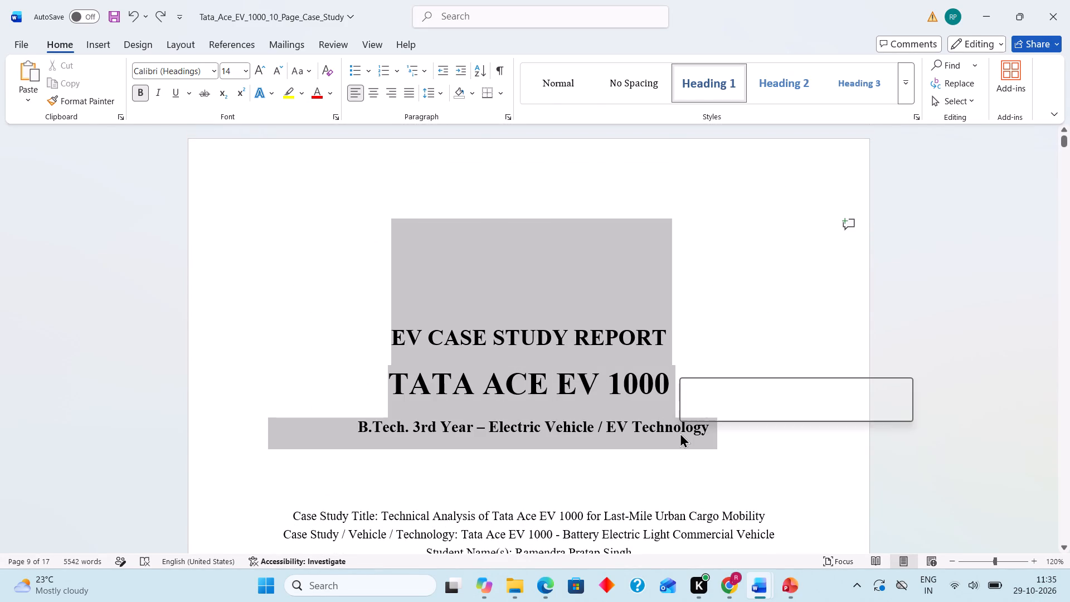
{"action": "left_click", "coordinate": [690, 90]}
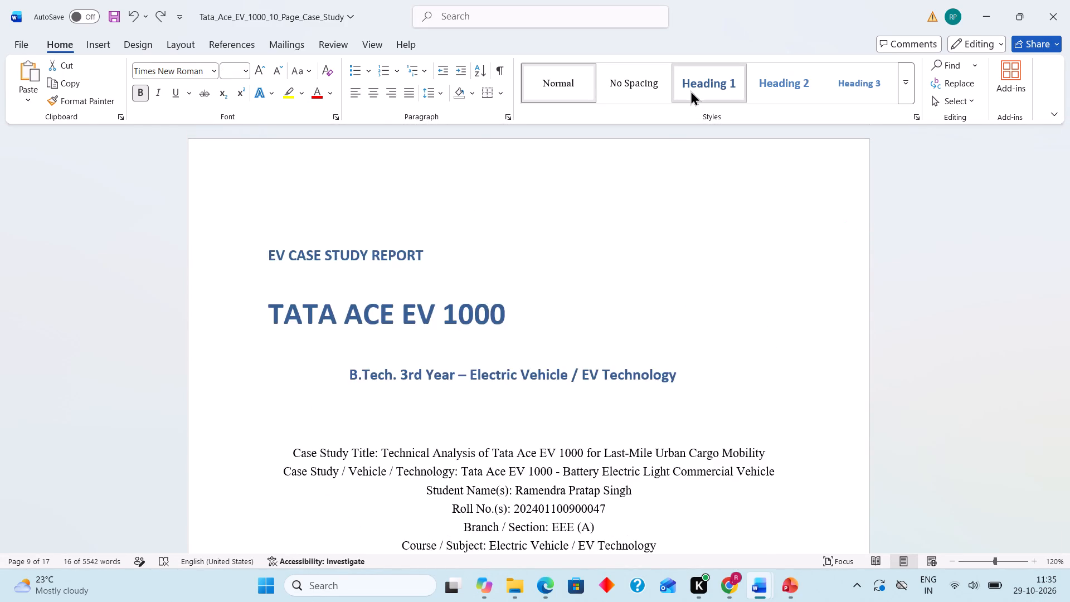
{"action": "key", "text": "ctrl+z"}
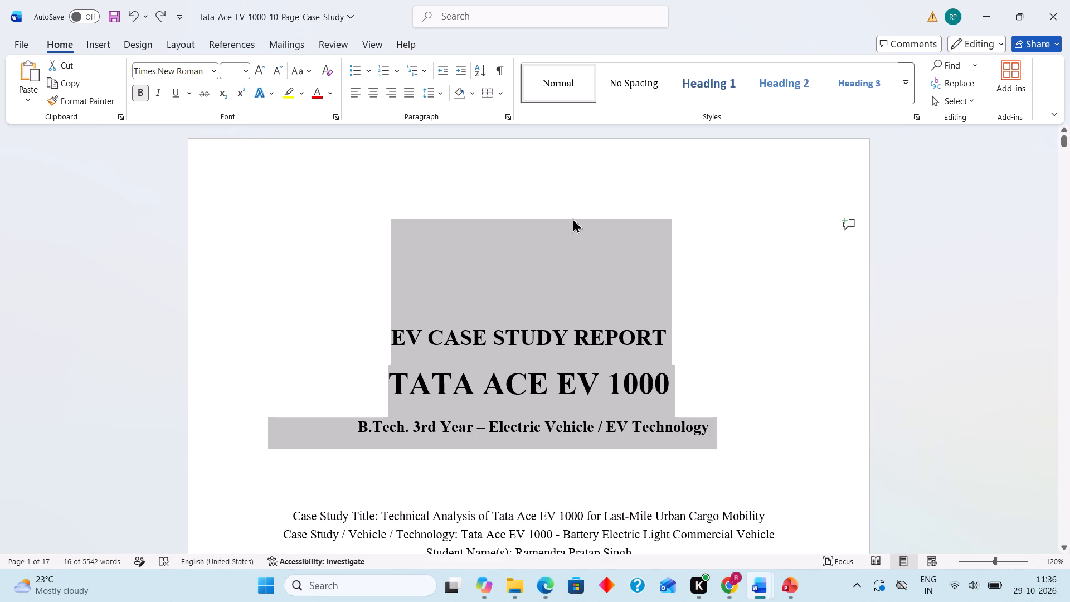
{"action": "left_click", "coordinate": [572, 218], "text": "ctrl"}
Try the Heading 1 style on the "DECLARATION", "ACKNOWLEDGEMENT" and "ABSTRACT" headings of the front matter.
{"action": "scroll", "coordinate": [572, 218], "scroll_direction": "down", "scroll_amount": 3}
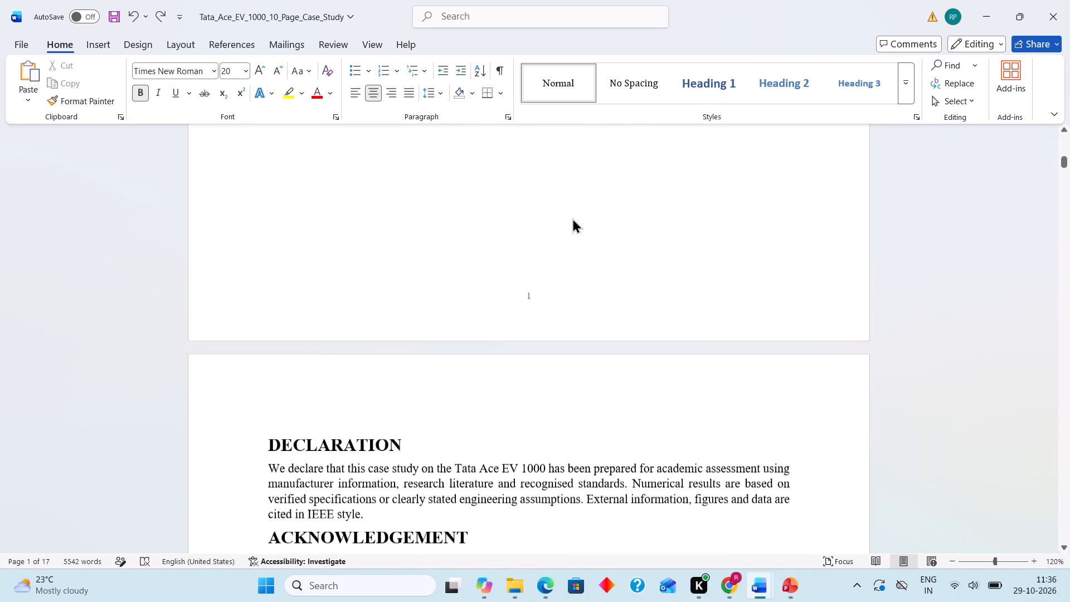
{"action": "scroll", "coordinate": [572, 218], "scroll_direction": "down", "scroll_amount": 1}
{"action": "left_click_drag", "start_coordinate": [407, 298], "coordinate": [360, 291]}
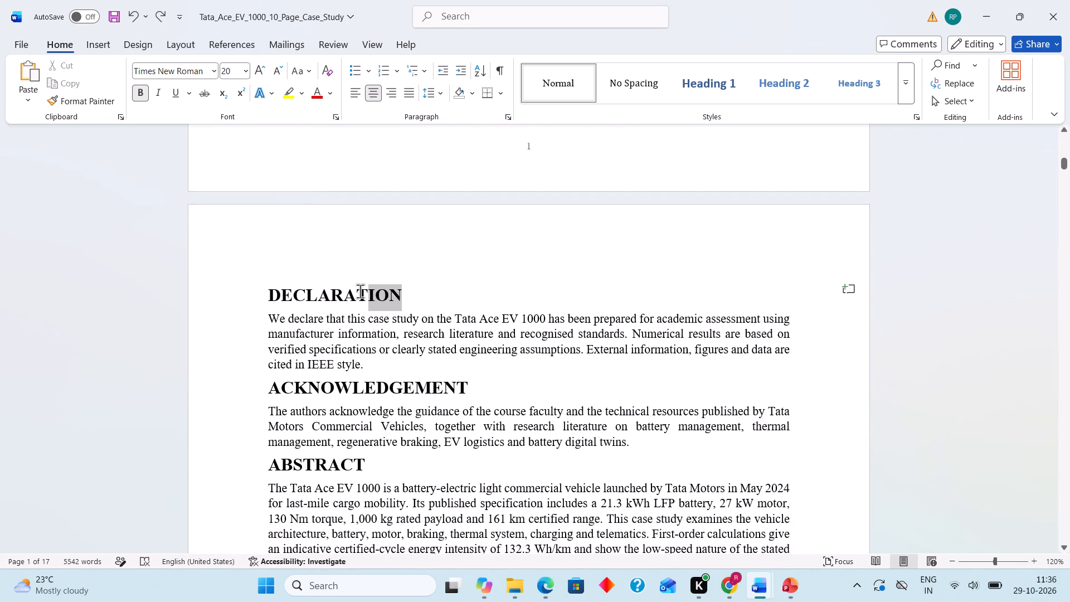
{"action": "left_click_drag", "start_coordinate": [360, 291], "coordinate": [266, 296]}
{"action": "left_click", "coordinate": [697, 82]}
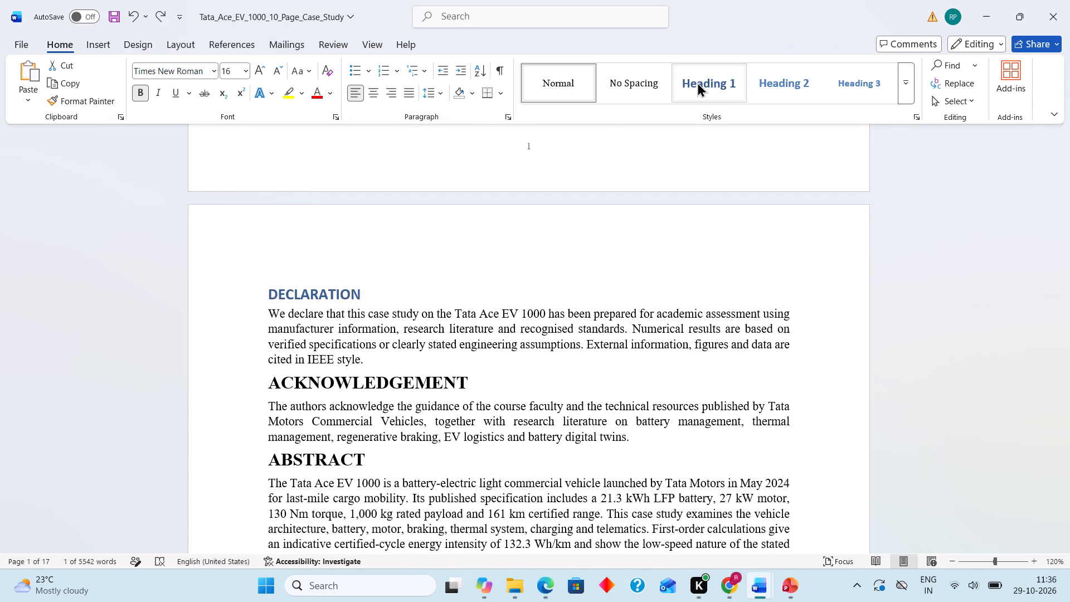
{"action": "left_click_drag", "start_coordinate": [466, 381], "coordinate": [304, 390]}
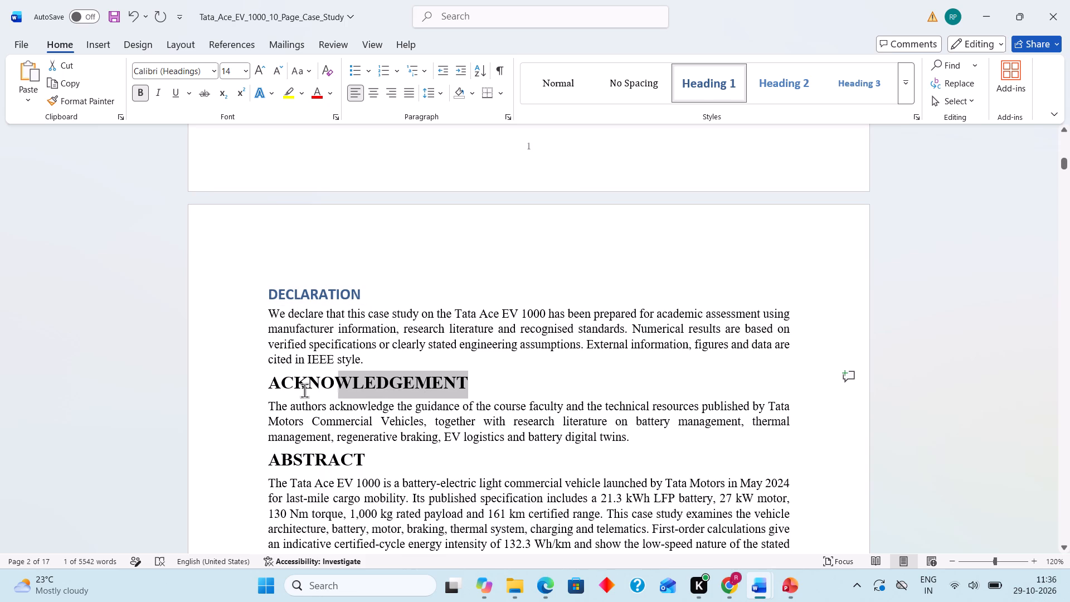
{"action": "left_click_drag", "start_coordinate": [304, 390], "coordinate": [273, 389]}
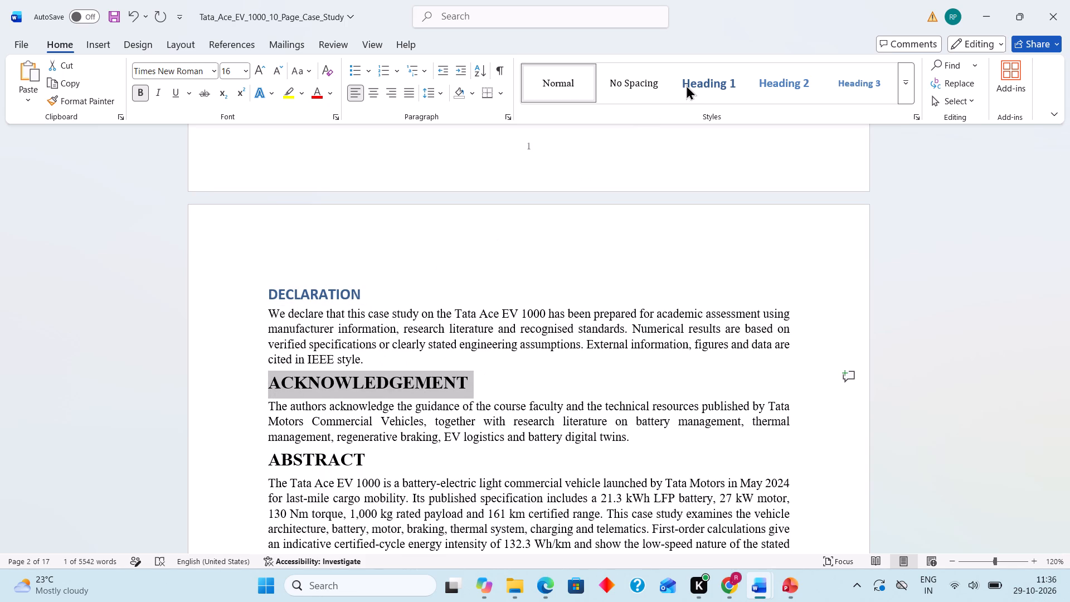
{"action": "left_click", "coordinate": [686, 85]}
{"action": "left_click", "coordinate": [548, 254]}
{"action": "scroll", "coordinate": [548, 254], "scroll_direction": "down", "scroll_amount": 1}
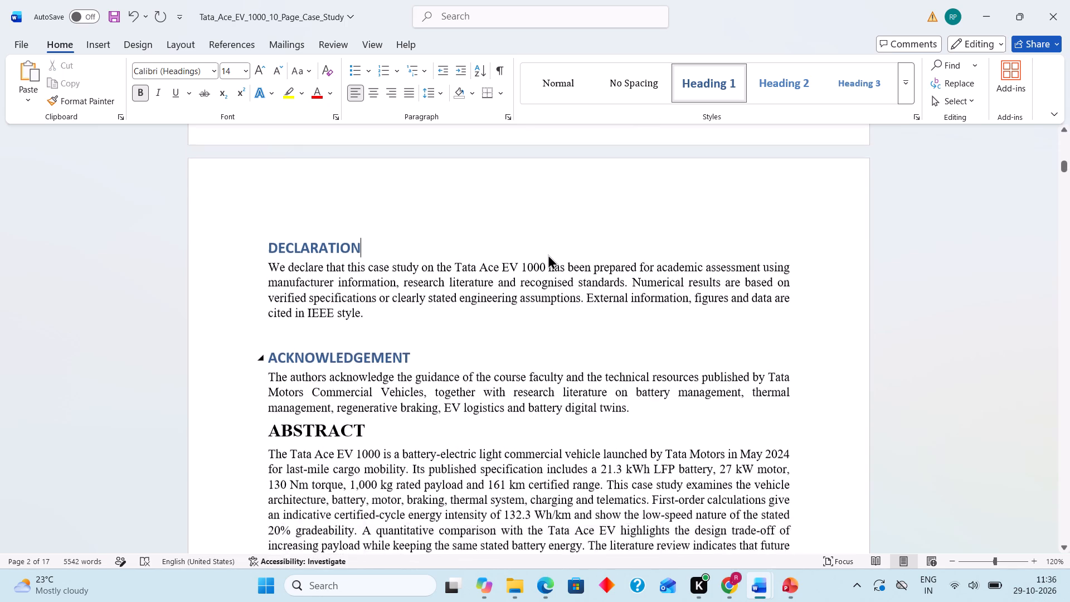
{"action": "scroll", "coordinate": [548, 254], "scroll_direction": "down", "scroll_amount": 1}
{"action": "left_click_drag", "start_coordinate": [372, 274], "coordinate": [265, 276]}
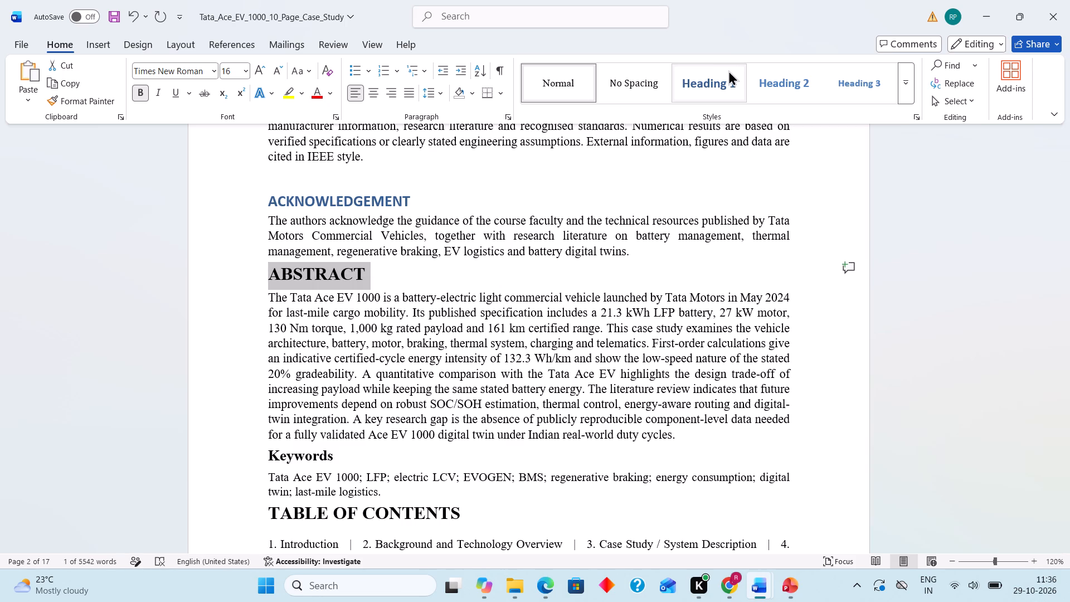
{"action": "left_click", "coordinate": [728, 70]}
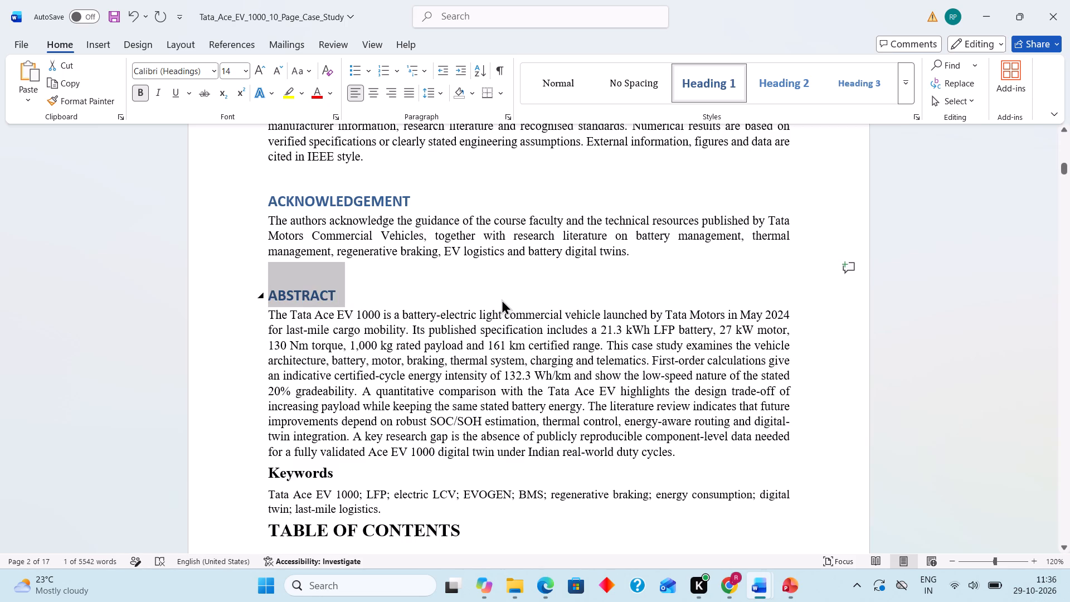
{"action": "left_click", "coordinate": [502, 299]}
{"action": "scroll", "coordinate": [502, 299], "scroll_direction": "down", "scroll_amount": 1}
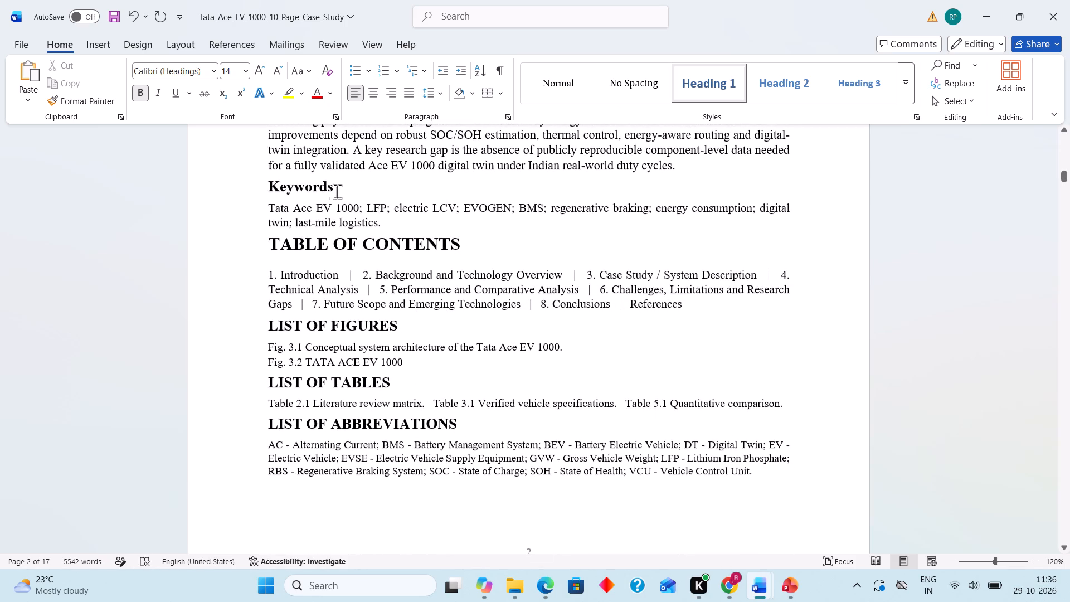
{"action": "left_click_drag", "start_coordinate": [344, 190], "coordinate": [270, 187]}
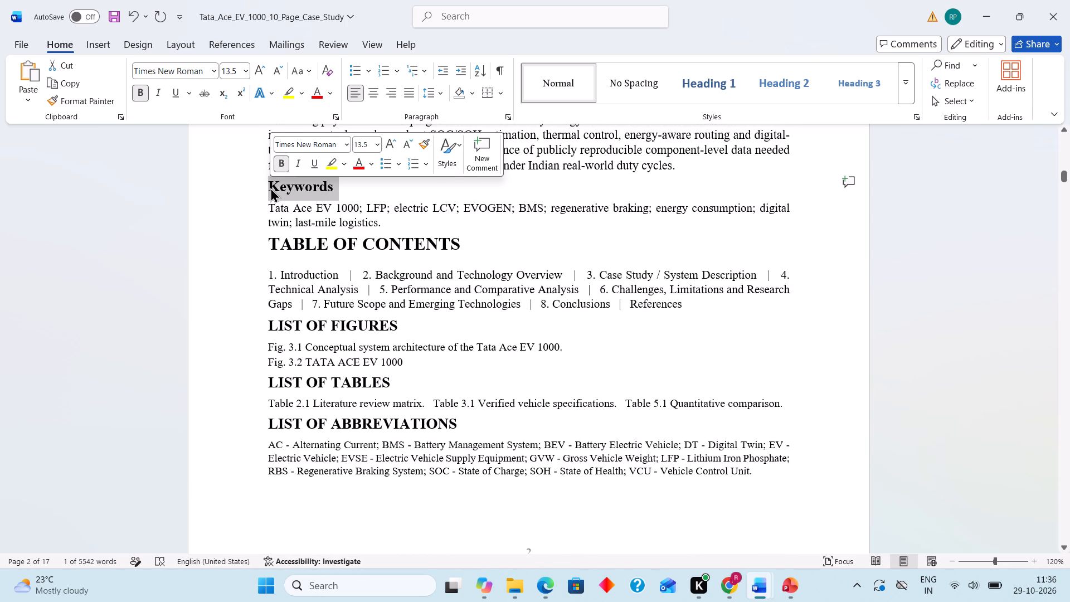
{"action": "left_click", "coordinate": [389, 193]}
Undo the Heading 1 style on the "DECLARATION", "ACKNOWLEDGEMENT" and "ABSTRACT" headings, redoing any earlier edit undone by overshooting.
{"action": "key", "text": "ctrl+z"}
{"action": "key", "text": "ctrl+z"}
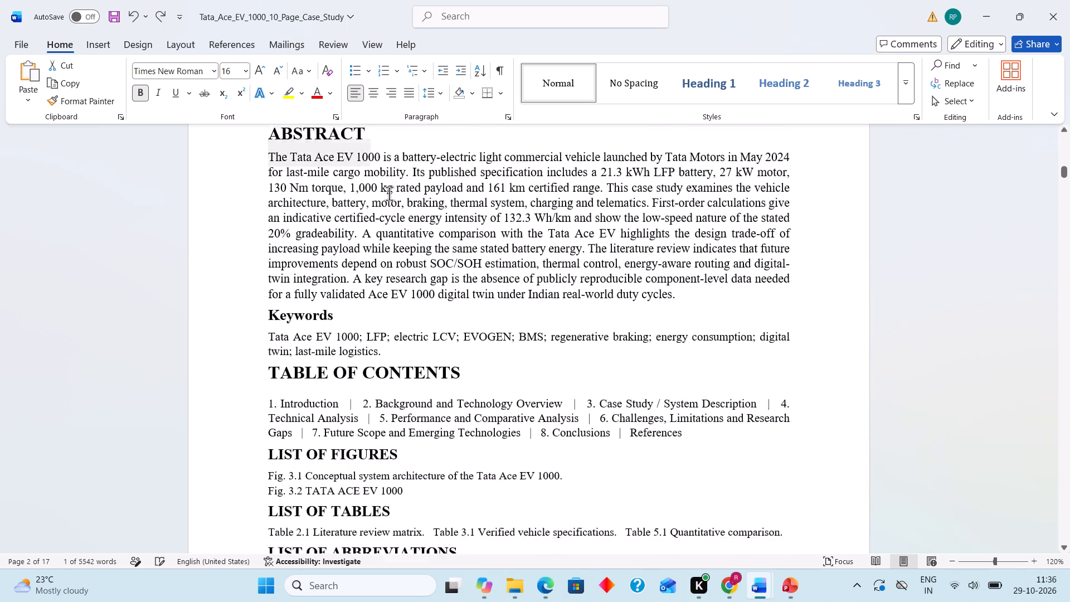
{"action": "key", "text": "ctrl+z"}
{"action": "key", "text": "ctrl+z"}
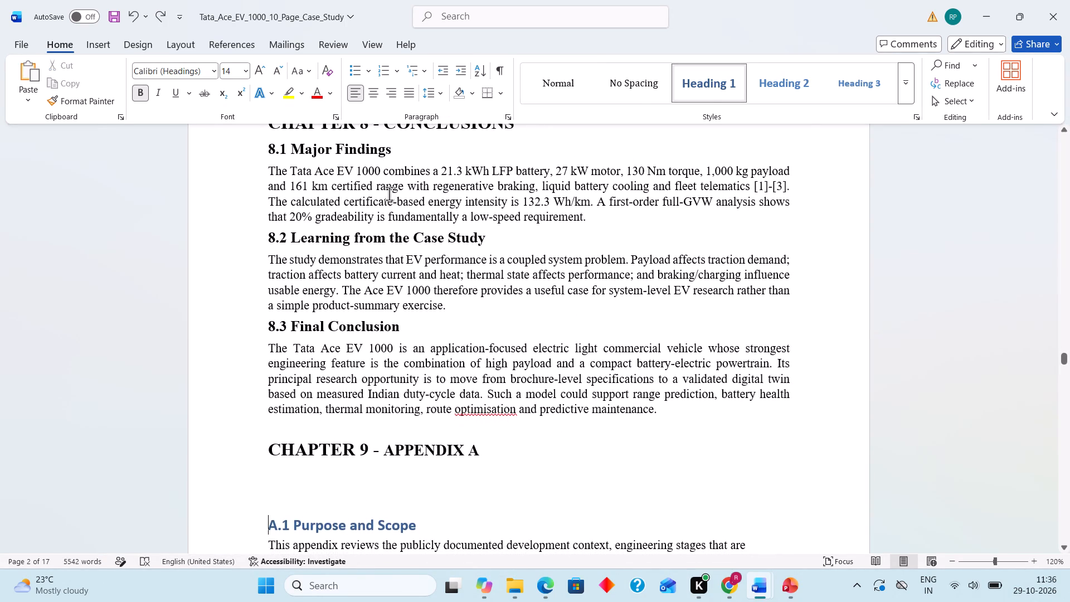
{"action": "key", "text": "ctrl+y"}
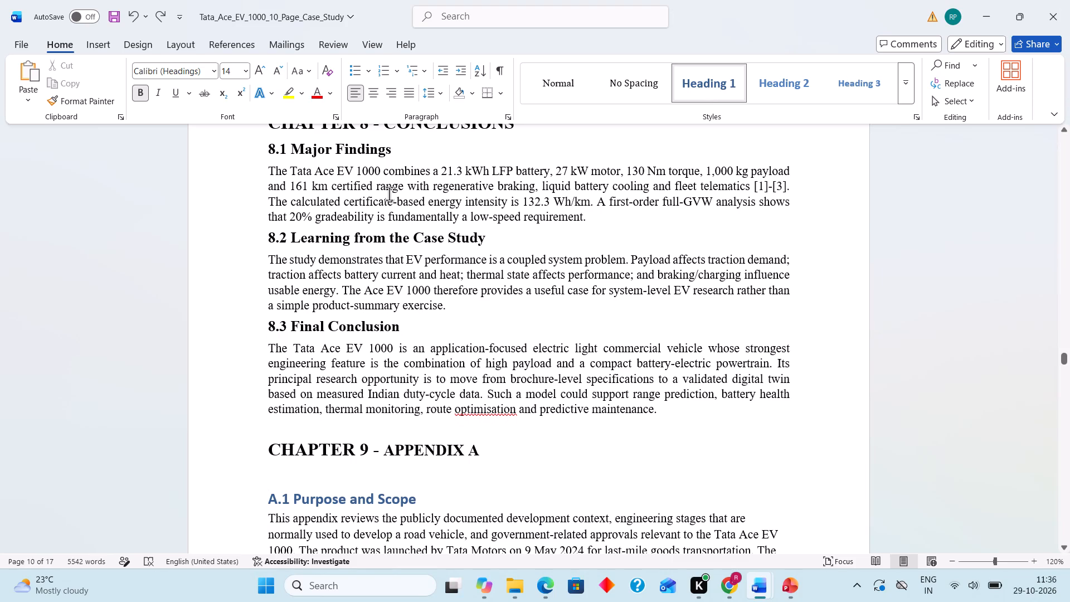
Look through the merged Chapter 9 appendix content from A.1 down to the report's REFERENCES section.
{"action": "scroll", "coordinate": [394, 400], "scroll_direction": "down", "scroll_amount": 5}
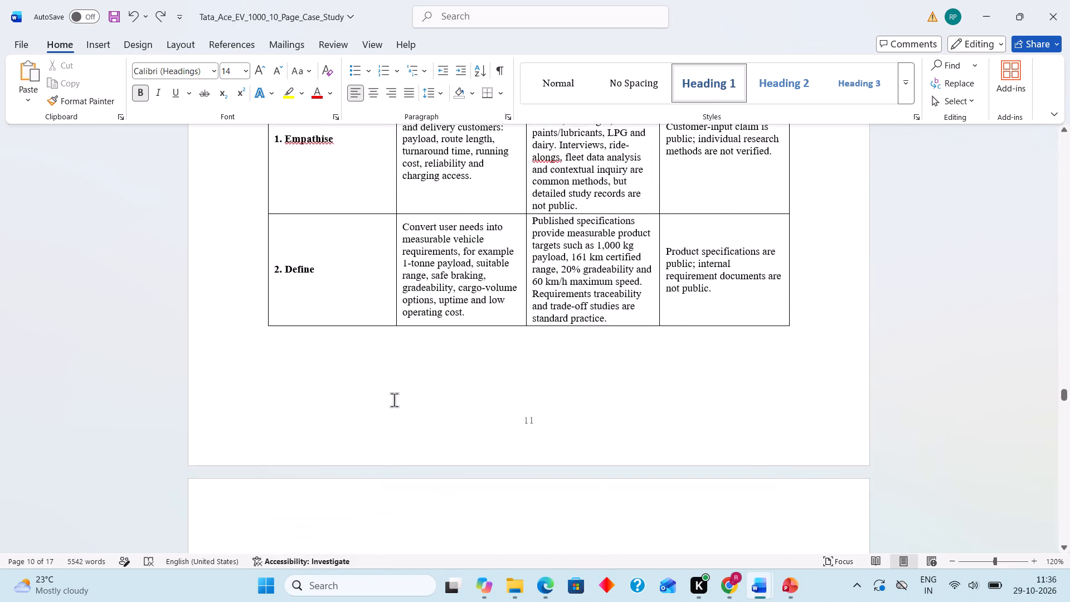
{"action": "scroll", "coordinate": [394, 400], "scroll_direction": "down", "scroll_amount": 9}
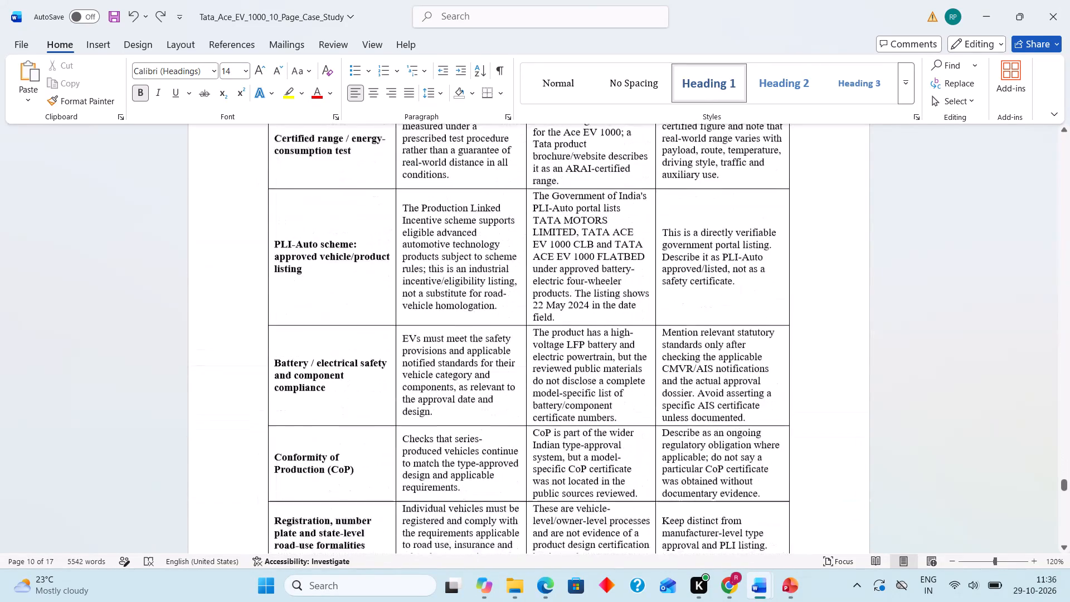
{"action": "scroll", "coordinate": [394, 400], "scroll_direction": "down", "scroll_amount": 5}
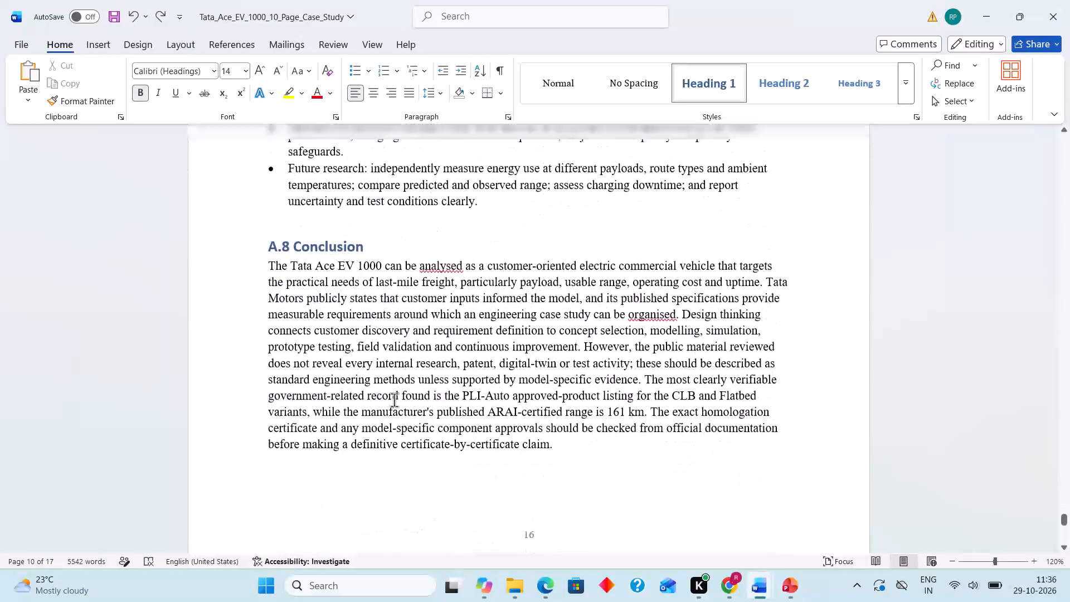
{"action": "scroll", "coordinate": [394, 400], "scroll_direction": "down", "scroll_amount": 4}
{"action": "scroll", "coordinate": [394, 400], "scroll_direction": "up", "scroll_amount": 1}
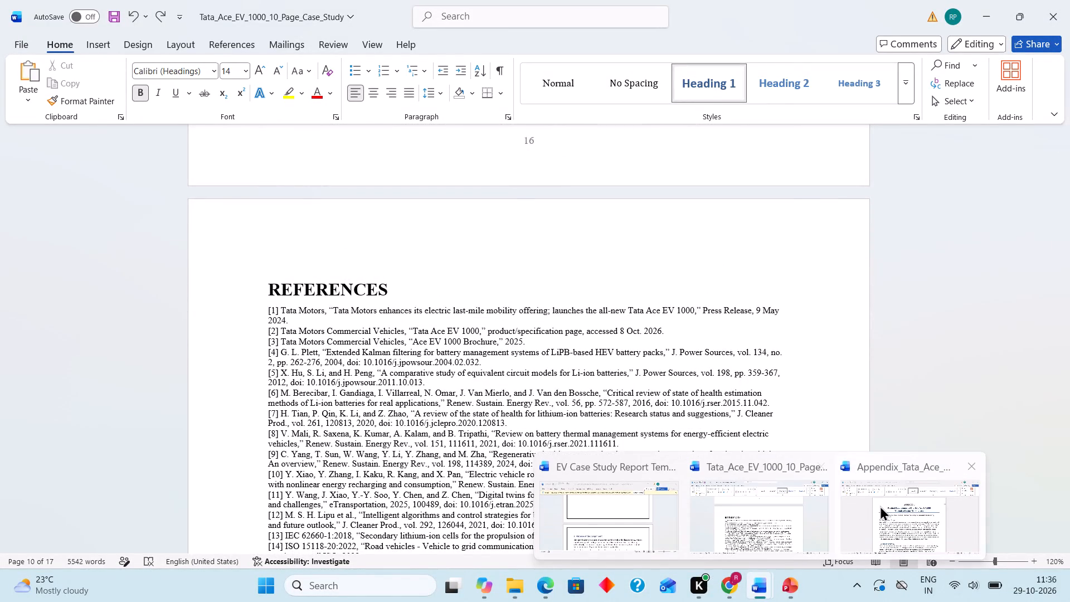
Copy all six numbered entries under "A.9 References" in the Appendix_Tata_Ace_EV_1000_Product_Development document.
{"action": "left_click", "coordinate": [880, 506]}
{"action": "scroll", "coordinate": [642, 384], "scroll_direction": "down", "scroll_amount": 8}
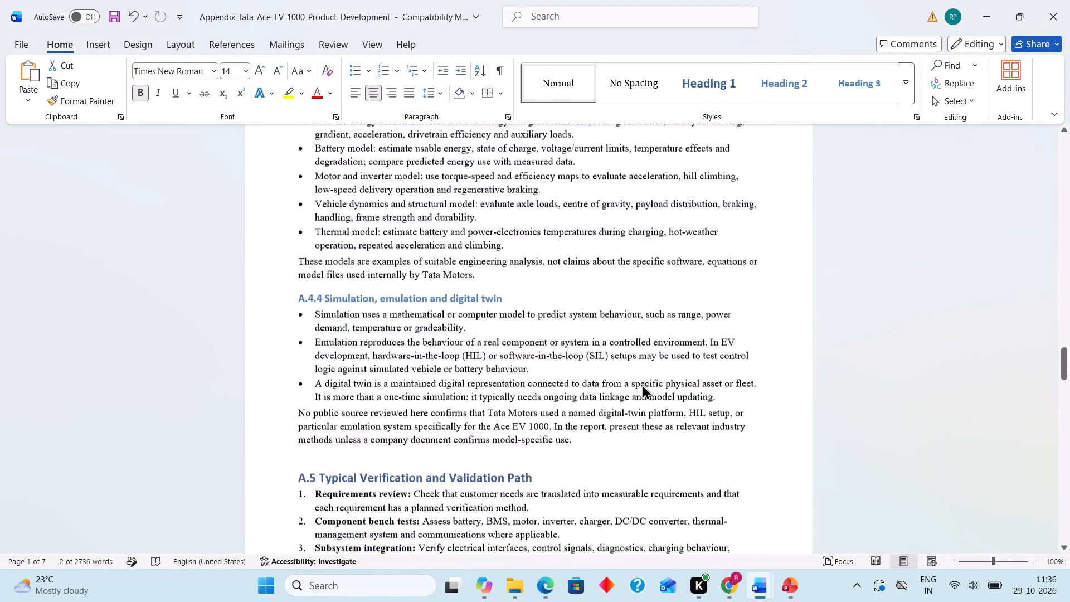
{"action": "scroll", "coordinate": [642, 384], "scroll_direction": "down", "scroll_amount": 2}
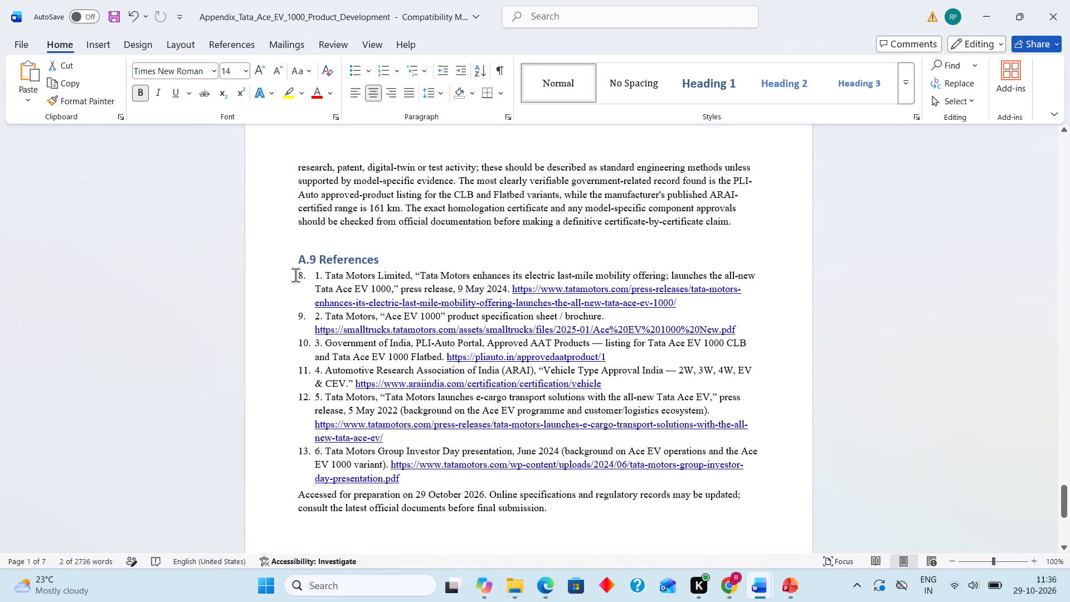
{"action": "left_click_drag", "start_coordinate": [295, 275], "coordinate": [430, 480]}
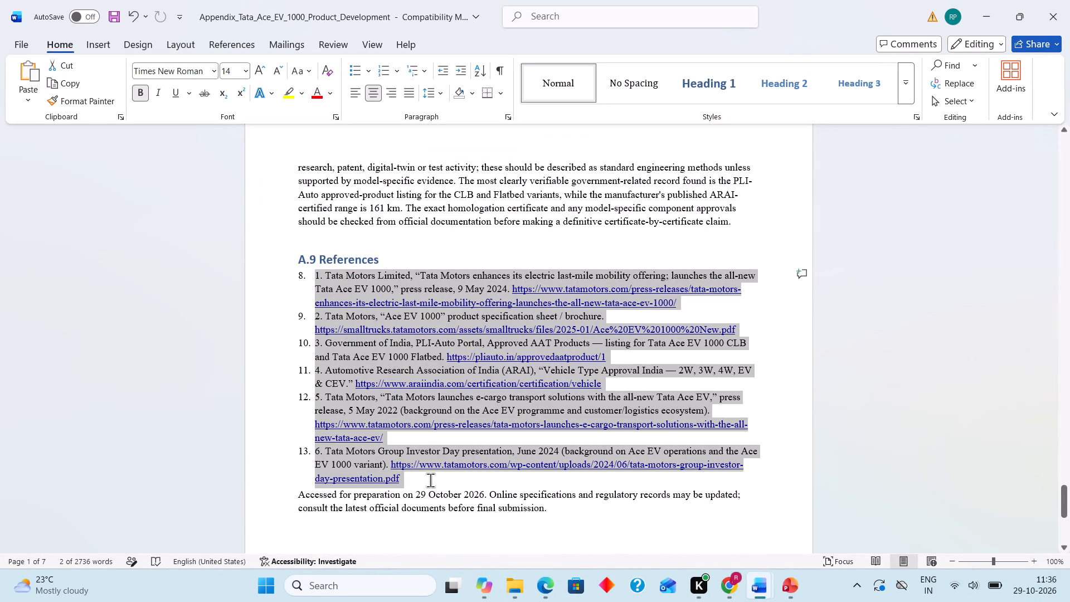
{"action": "left_click_drag", "start_coordinate": [430, 480], "coordinate": [430, 481]}
{"action": "key", "text": "ctrl+c"}
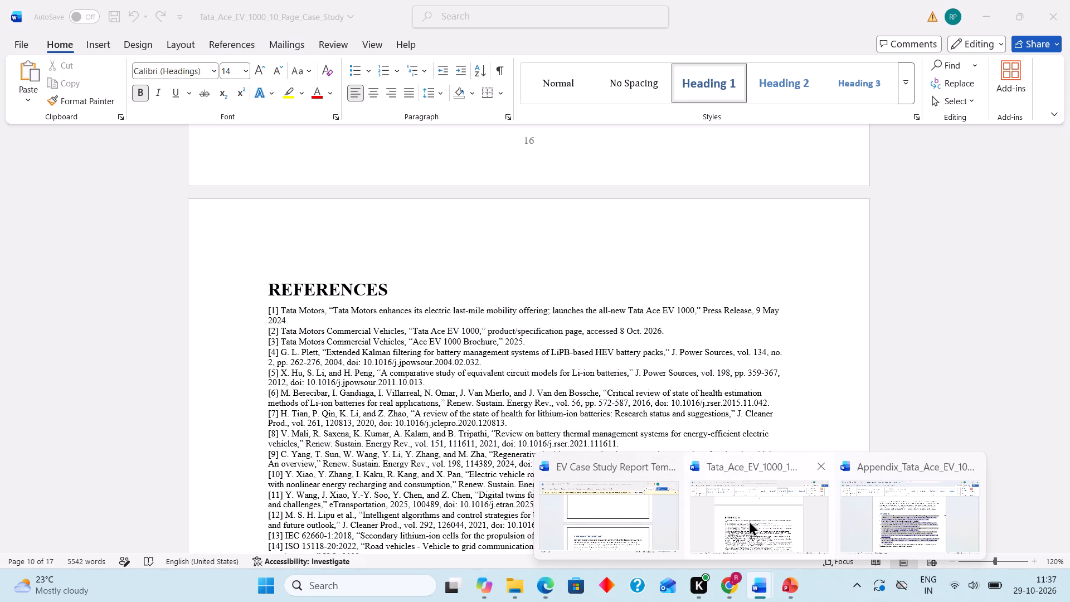
Paste the copied appendix references on a new line after entry [15] in the case study report's REFERENCES list.
{"action": "left_click", "coordinate": [749, 521]}
{"action": "scroll", "coordinate": [590, 450], "scroll_direction": "down", "scroll_amount": 1}
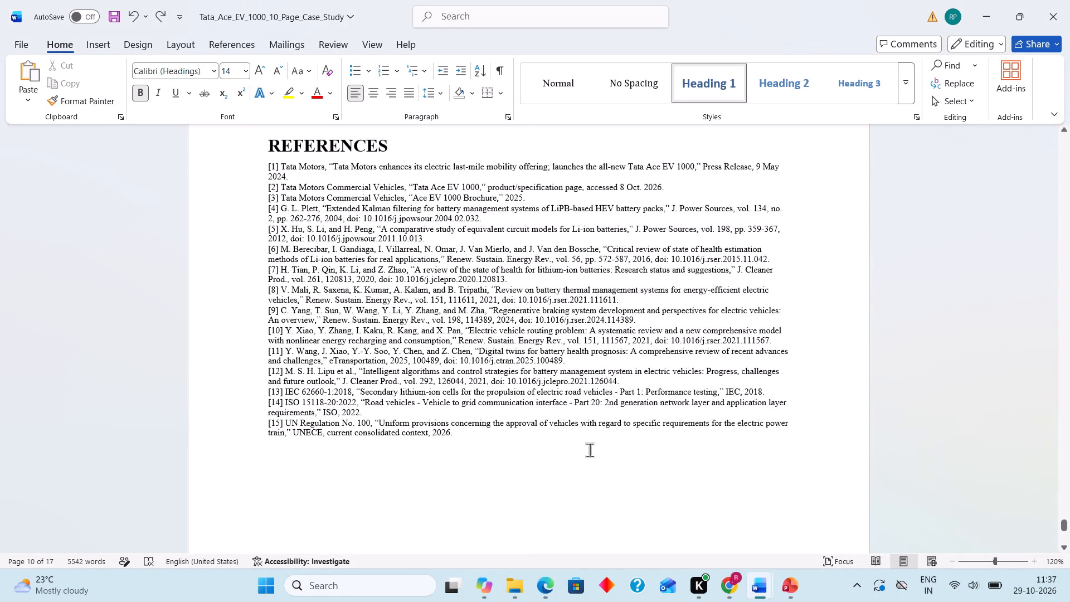
{"action": "scroll", "coordinate": [590, 450], "scroll_direction": "down", "scroll_amount": 1}
{"action": "left_click", "coordinate": [493, 430]}
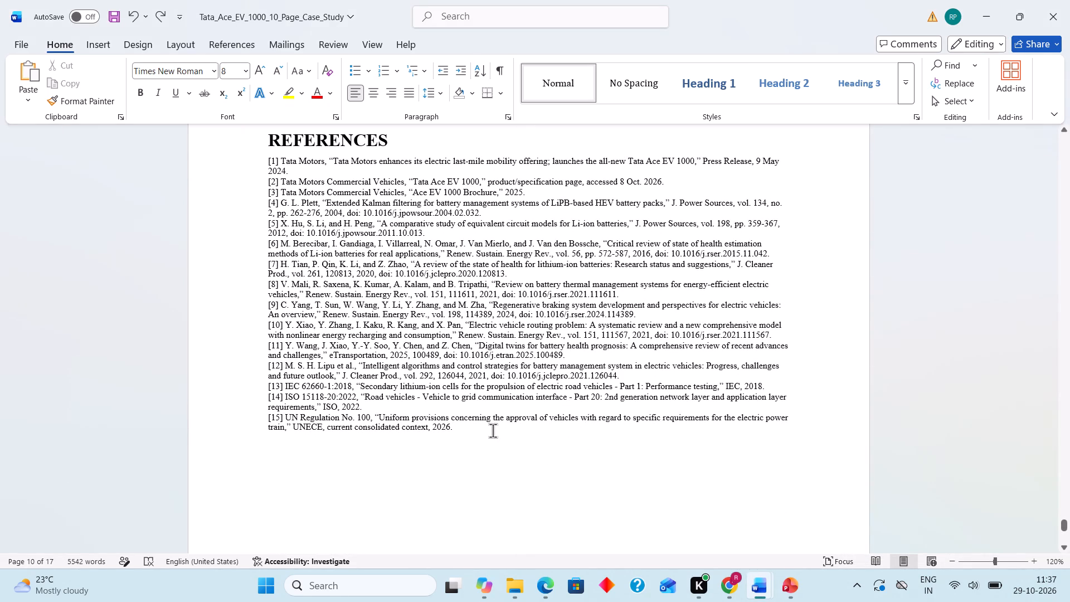
{"action": "key", "text": "Return"}
{"action": "key", "text": "ctrl+v"}
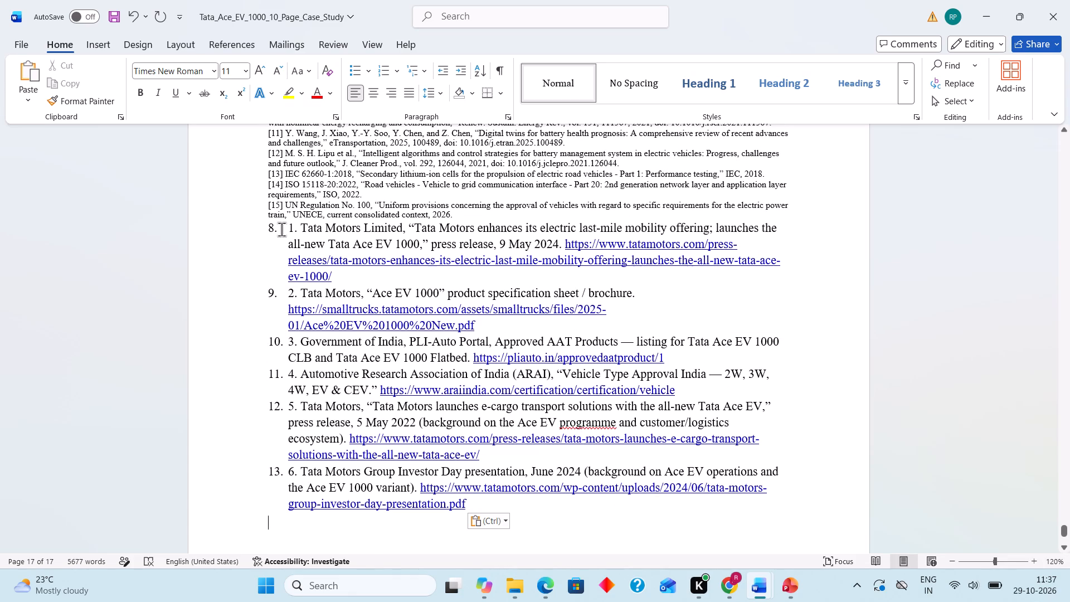
Replace the list number and "1." before the first pasted Tata Motors Limited reference with "[16]".
{"action": "double_click", "coordinate": [281, 229]}
{"action": "left_click", "coordinate": [276, 225]}
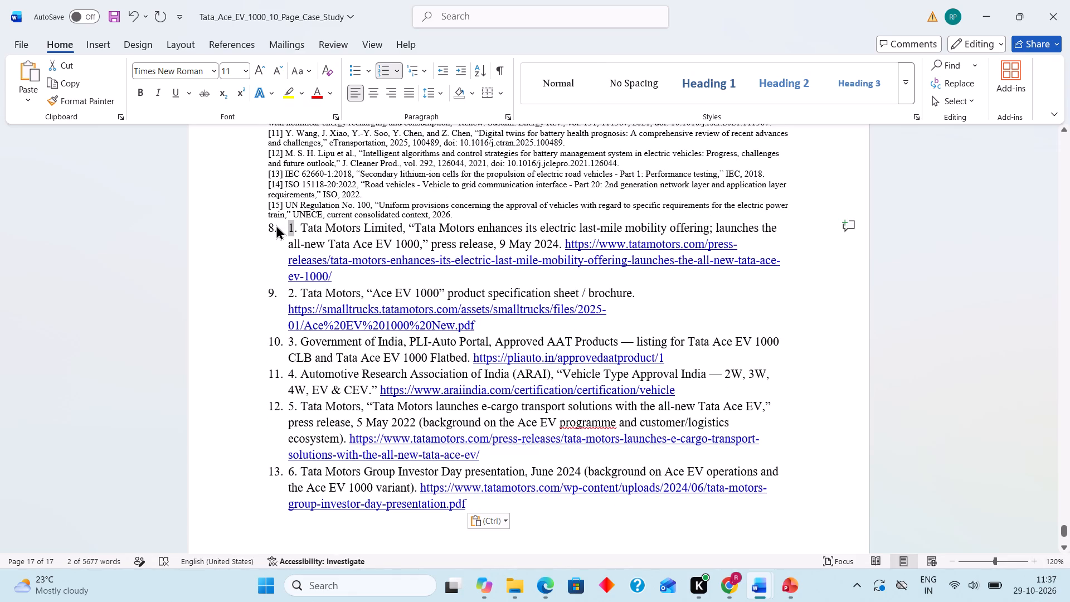
{"action": "left_click", "coordinate": [281, 230]}
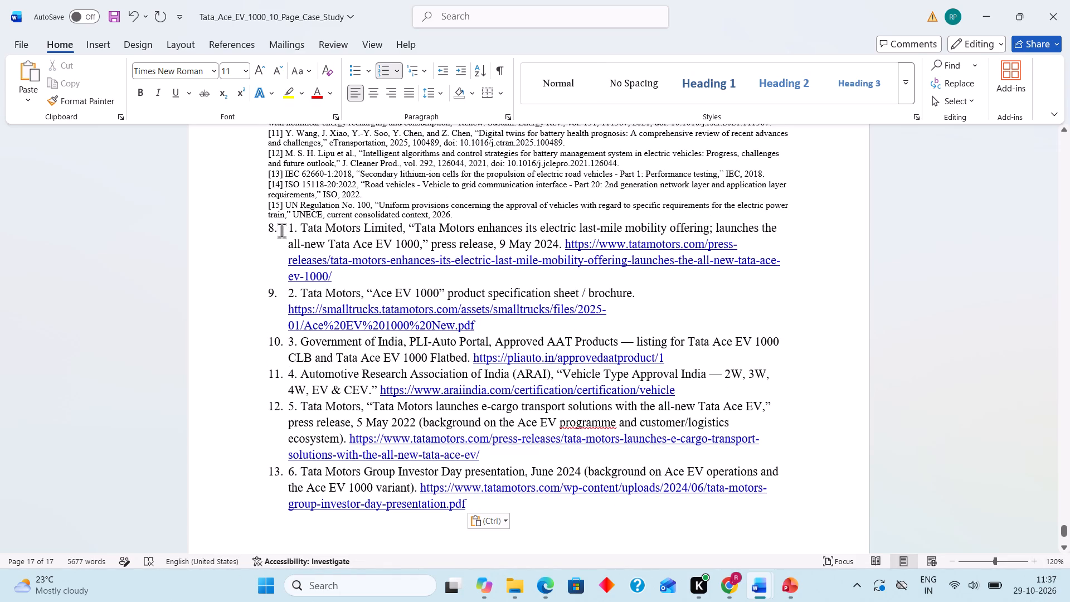
{"action": "left_click", "coordinate": [296, 230]}
{"action": "key", "text": "BackSpace"}
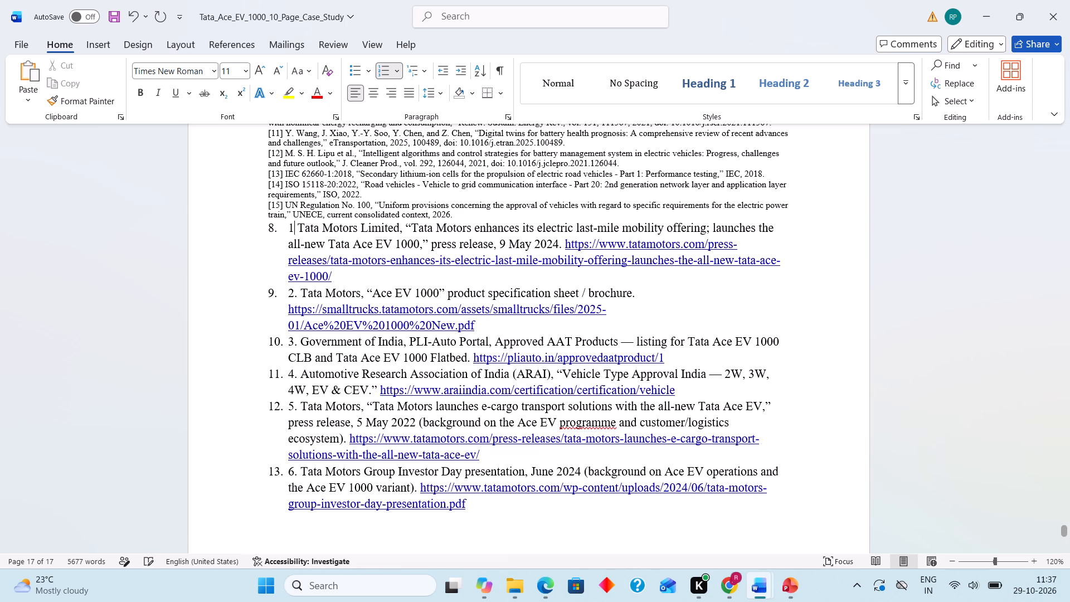
{"action": "key", "text": "BackSpace"}
{"action": "key", "text": "BackSpace"}
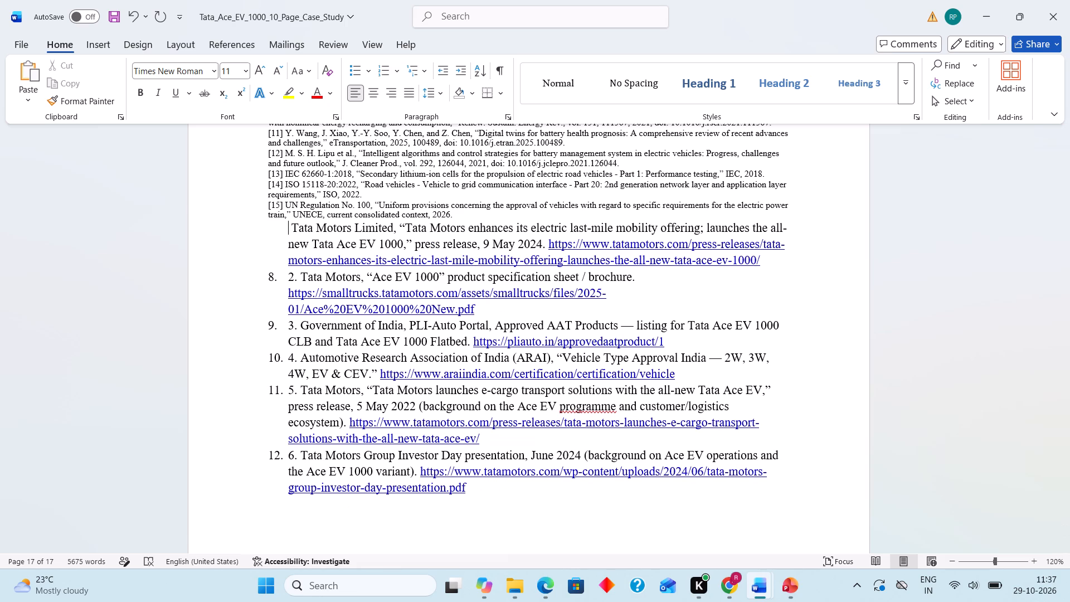
{"action": "key", "text": "BackSpace"}
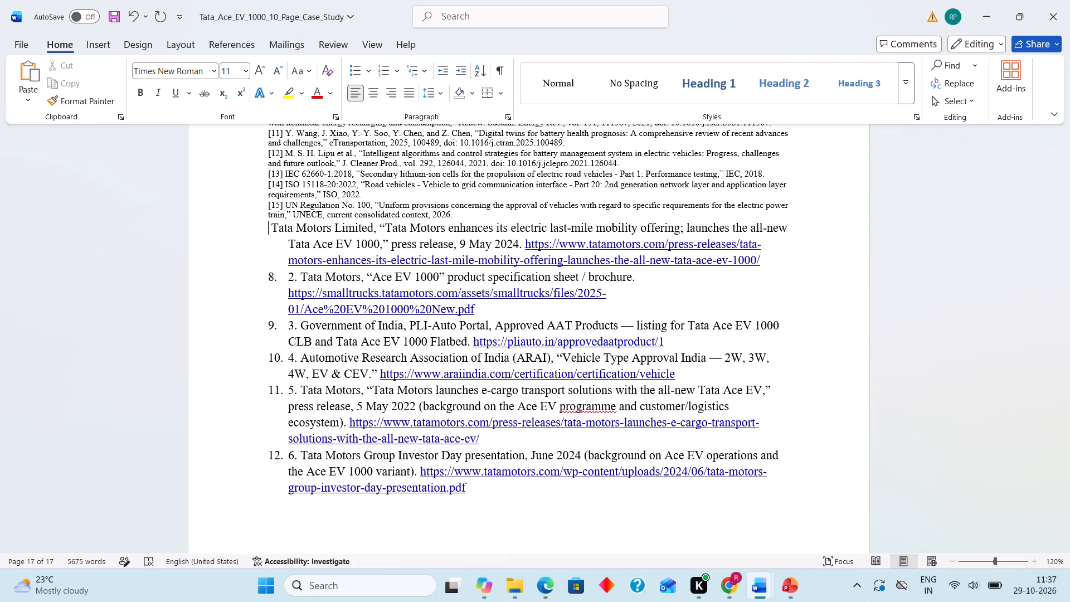
{"action": "key", "text": "bracketleft"}
{"action": "key", "text": "bracketright"}
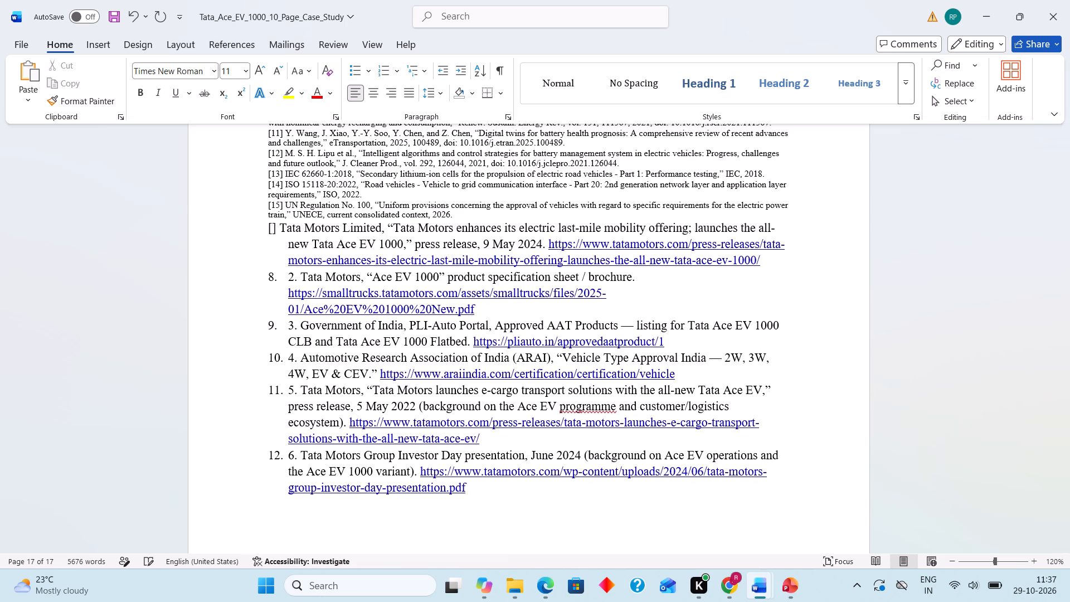
{"action": "key", "text": "Left"}
{"action": "key", "text": "1"}
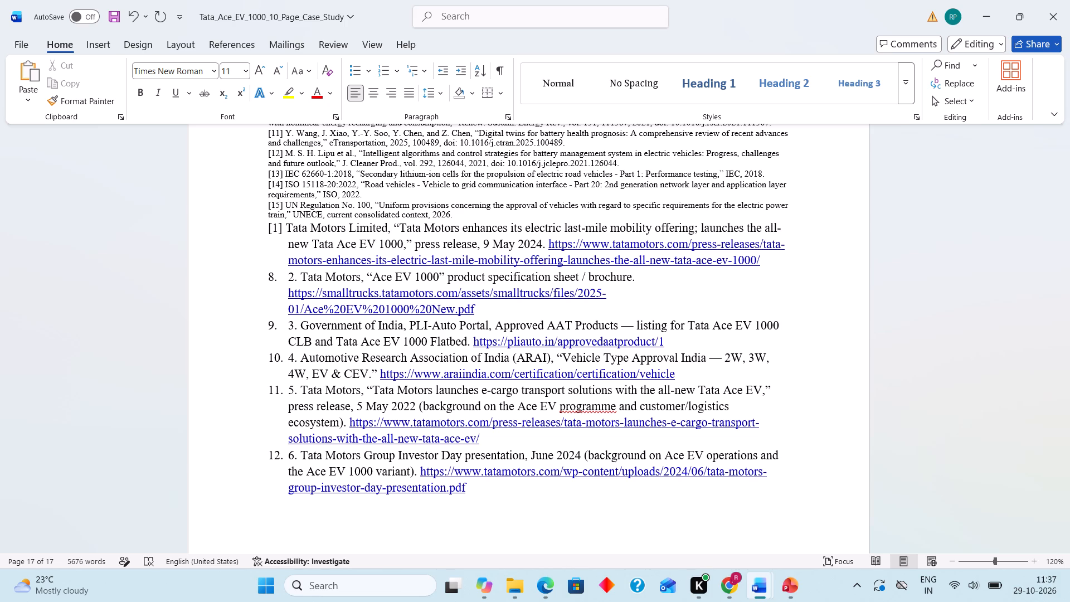
{"action": "key", "text": "6"}
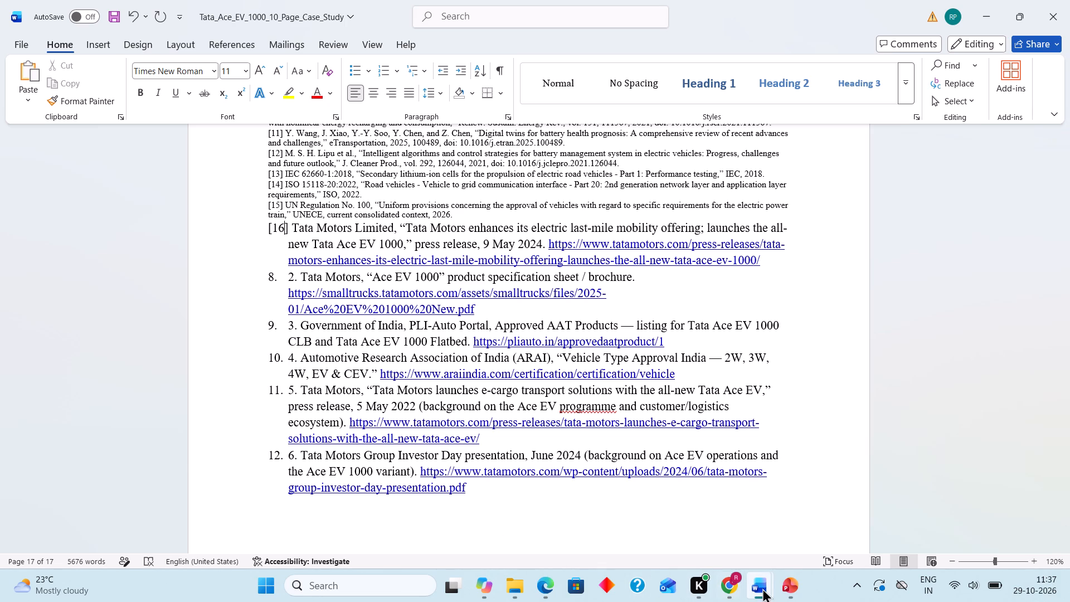
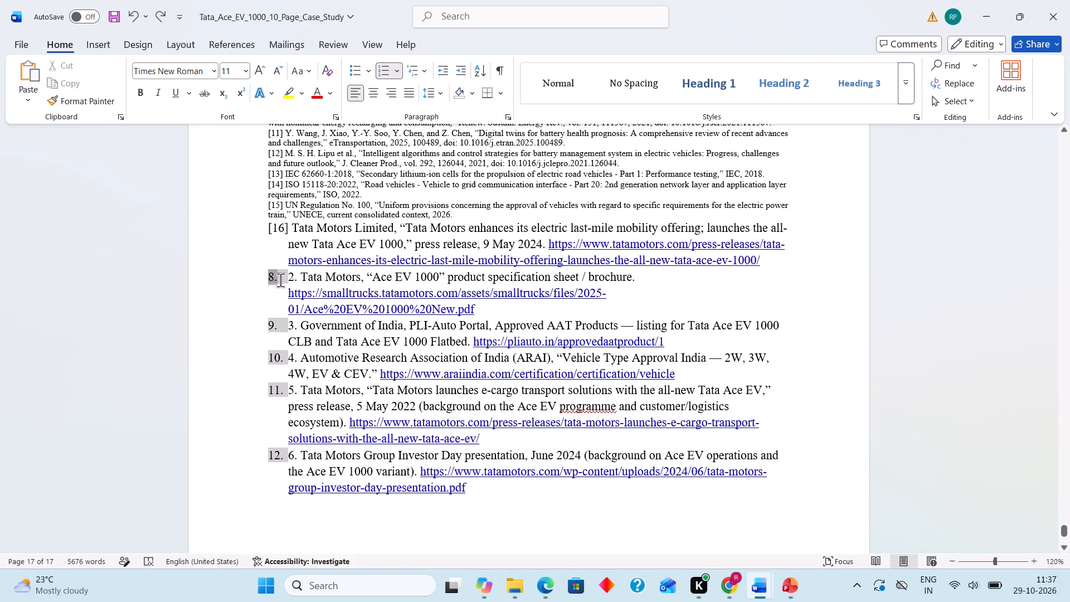
Replace the list number and "2." before the Tata Motors "Ace EV 1000" specification sheet reference with "[17]".
{"action": "left_click", "coordinate": [282, 279]}
{"action": "left_click", "coordinate": [300, 279]}
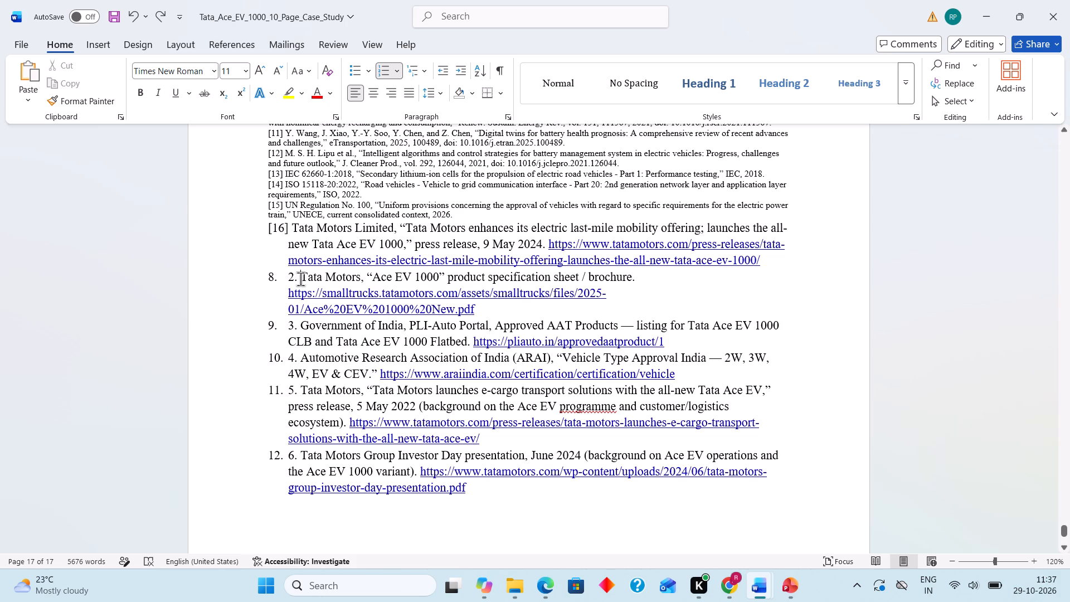
{"action": "key", "text": "BackSpace"}
{"action": "key", "text": "BackSpace"}
{"action": "key", "text": "BackSpace"}
{"action": "key", "text": "BackSpace"}
{"action": "key", "text": "BackSpace"}
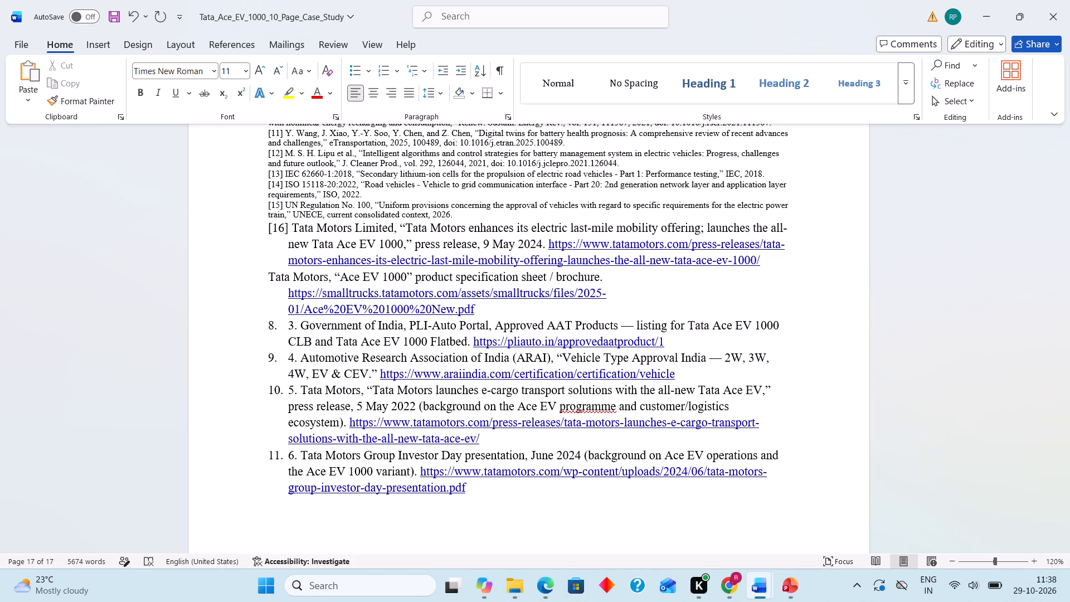
{"action": "type", "text": "[]"}
{"action": "key", "text": "Left"}
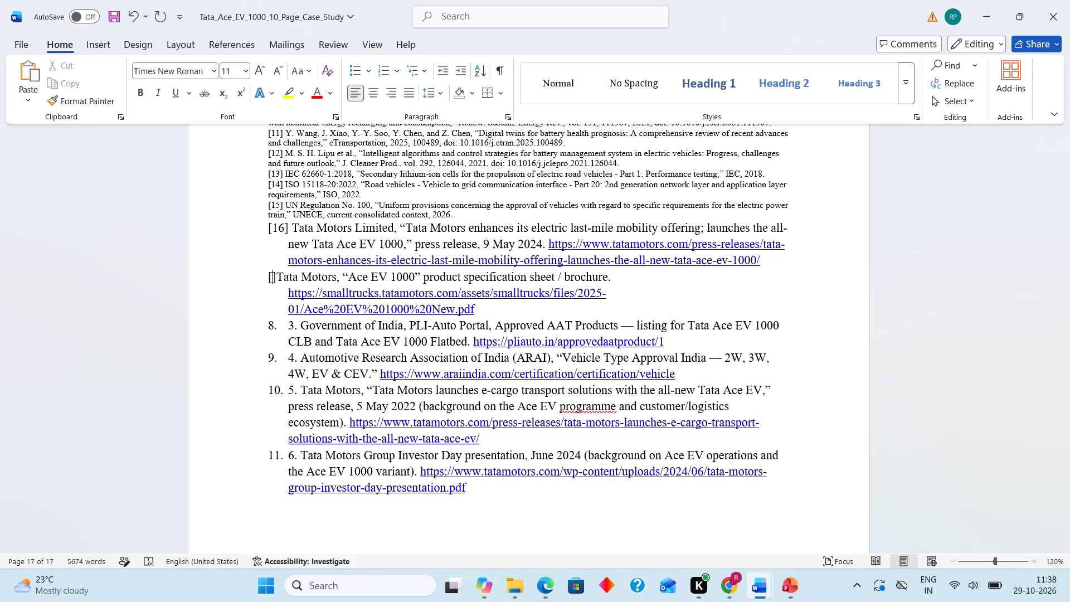
{"action": "key", "text": "1"}
{"action": "key", "text": "7"}
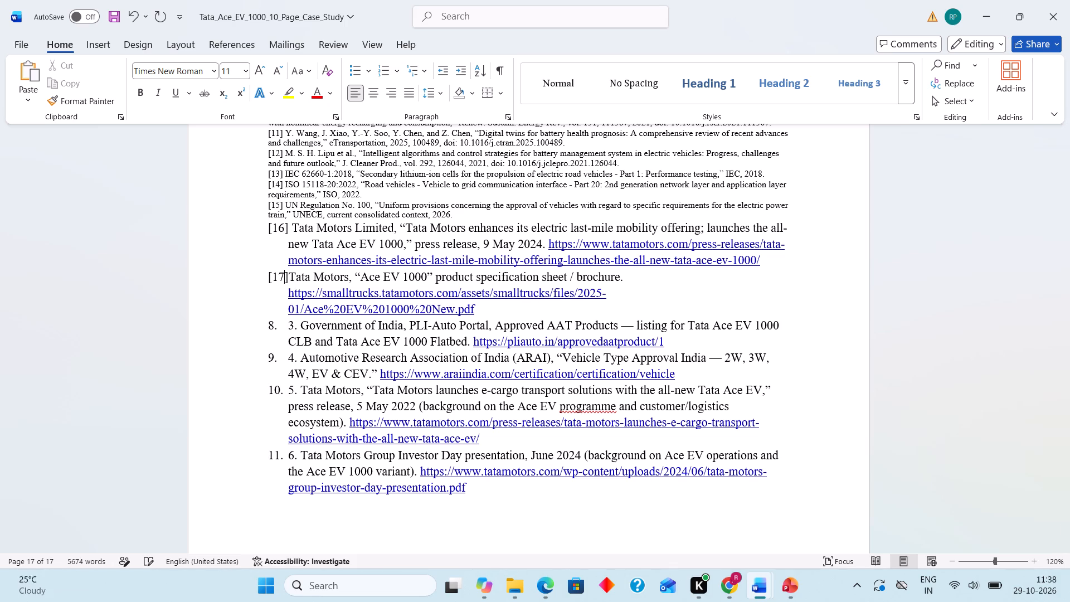
Replace the list number and "3." before the Government of India PLI-Auto Portal reference with "[18]".
{"action": "left_click", "coordinate": [299, 324]}
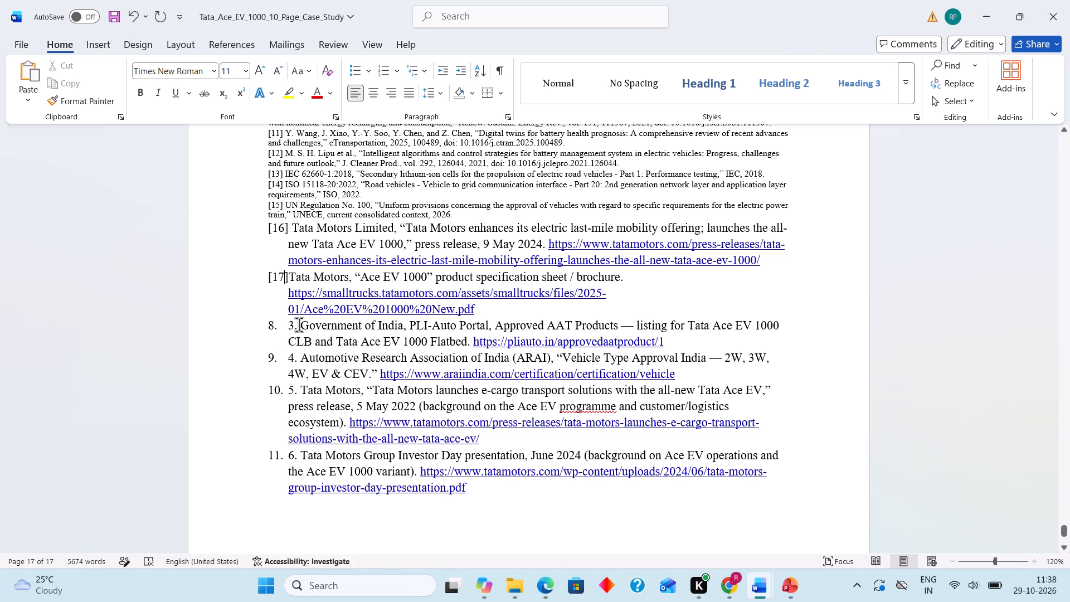
{"action": "key", "text": "BackSpace"}
{"action": "key", "text": "BackSpace"}
{"action": "key", "text": "BackSpace"}
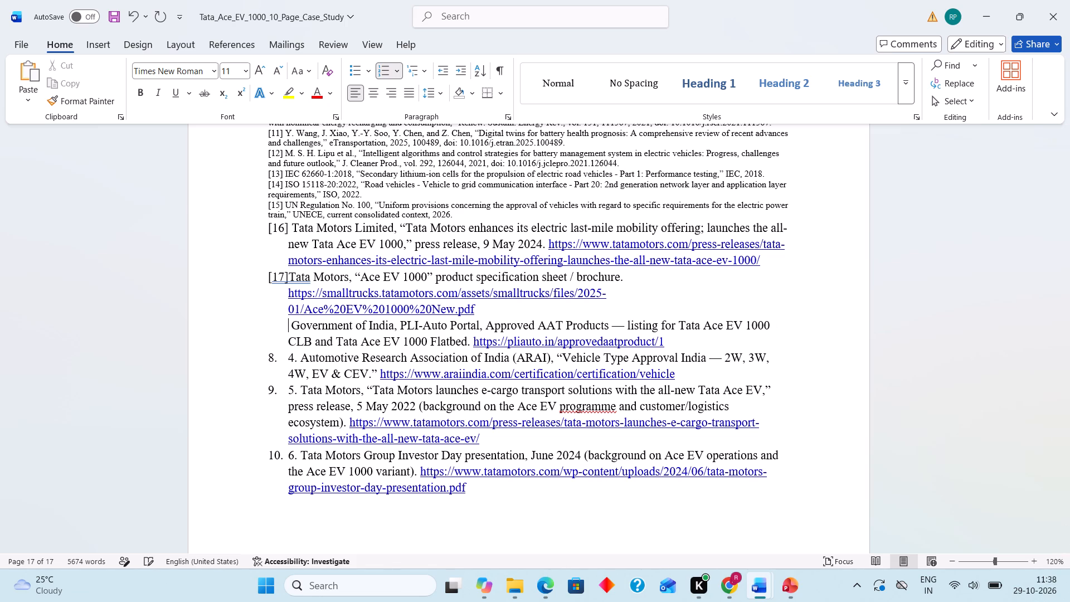
{"action": "key", "text": "BackSpace"}
{"action": "type", "text": "[]"}
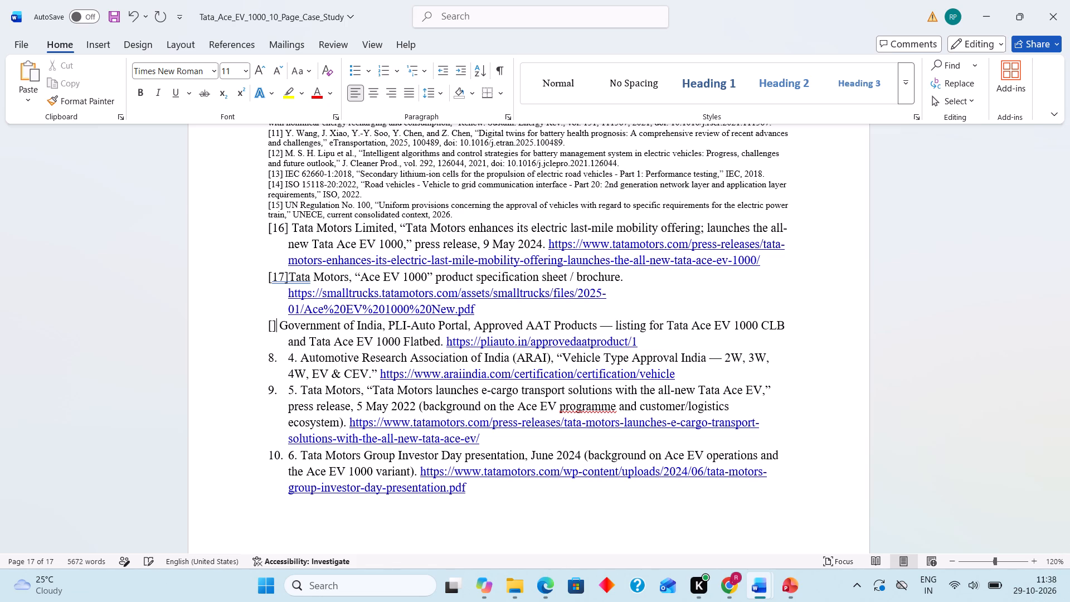
{"action": "key", "text": "Left"}
{"action": "type", "text": "18"}
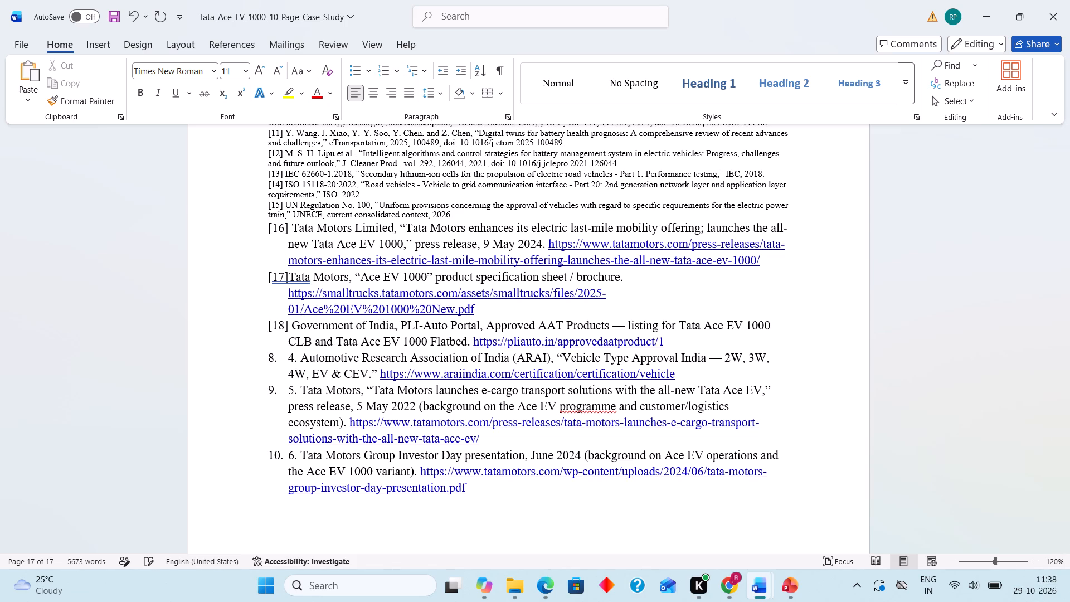
Replace the list number and "4." before the Automotive Research Association of India (ARAI) reference with "[19]".
{"action": "left_click", "coordinate": [298, 358]}
{"action": "key", "text": "BackSpace"}
{"action": "key", "text": "BackSpace"}
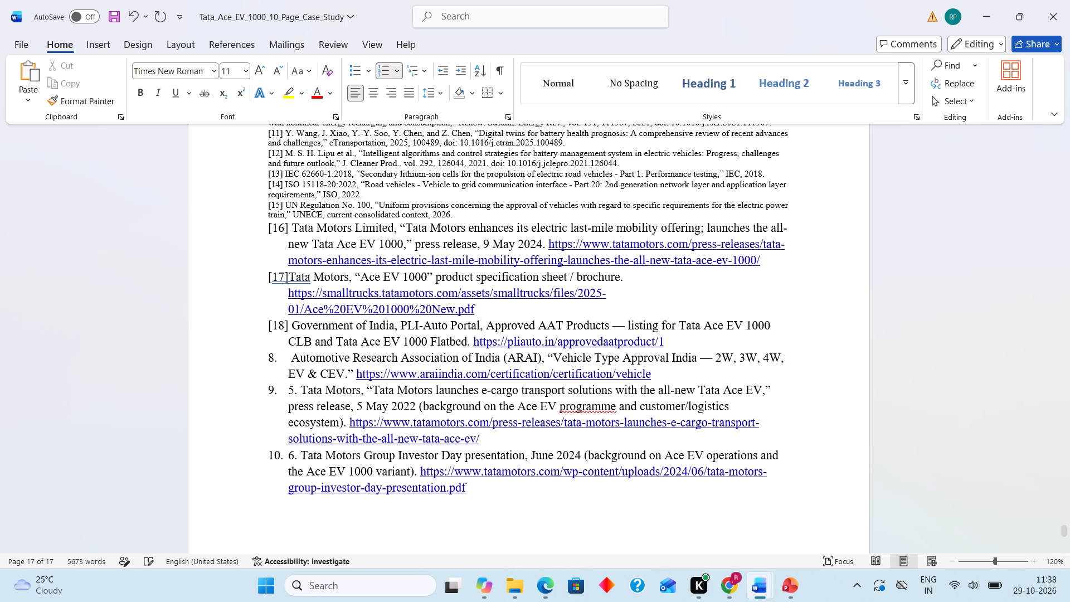
{"action": "key", "text": "BackSpace"}
{"action": "key", "text": "BackSpace"}
{"action": "type", "text": "[]"}
{"action": "key", "text": "Left"}
{"action": "type", "text": "19"}
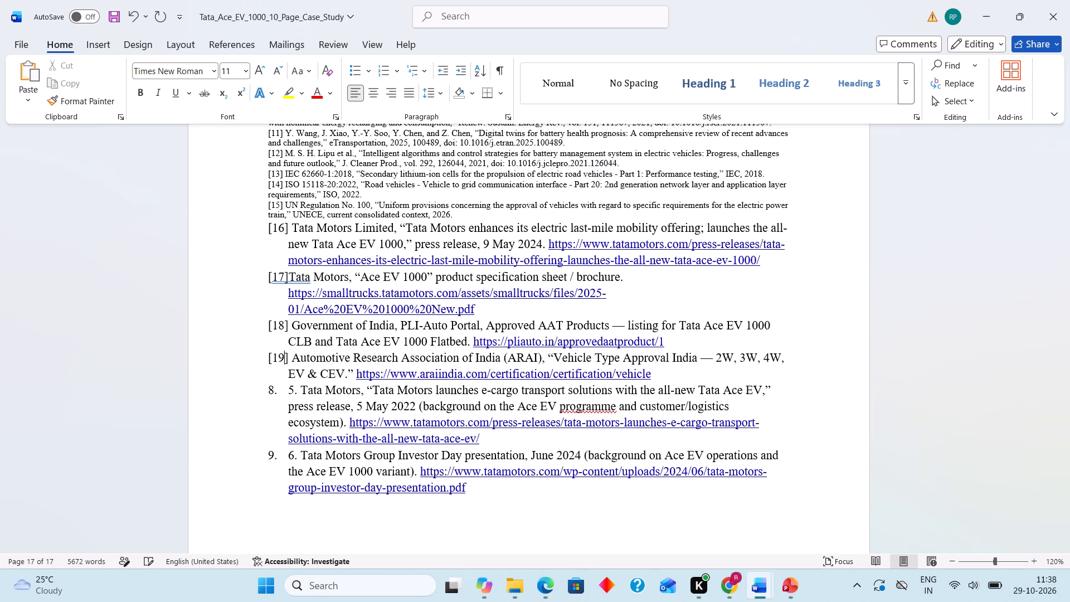
Replace the list number and "5." before the Tata Motors e-cargo transport solutions press release reference with "[20]".
{"action": "left_click", "coordinate": [299, 388]}
{"action": "key", "text": "BackSpace"}
{"action": "key", "text": "BackSpace"}
{"action": "key", "text": "BackSpace"}
{"action": "key", "text": "BackSpace"}
{"action": "key", "text": "BackSpace"}
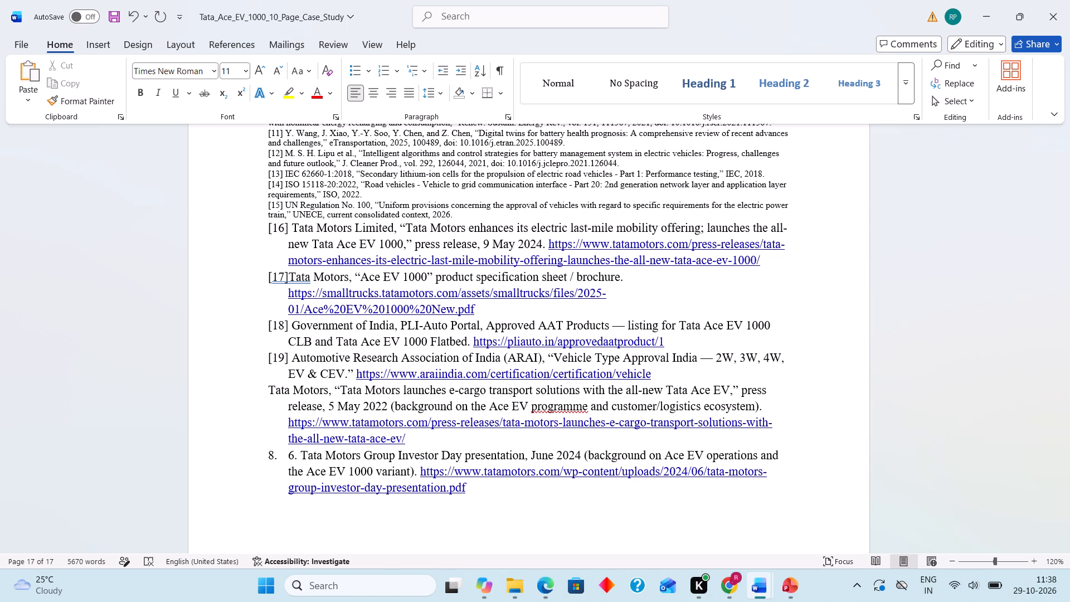
{"action": "type", "text": "[]"}
{"action": "key", "text": "Left"}
{"action": "type", "text": "20"}
Replace the list number and "6." before the Tata Motors Group Investor Day presentation reference with "[21]".
{"action": "left_click", "coordinate": [300, 457]}
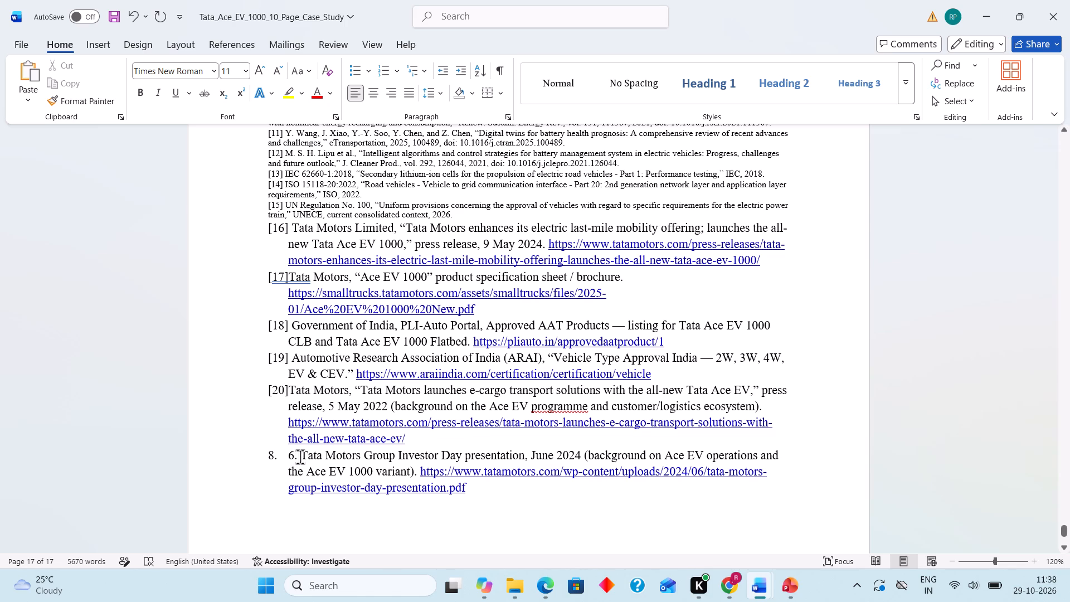
{"action": "key", "text": "BackSpace"}
{"action": "key", "text": "BackSpace"}
{"action": "key", "text": "BackSpace"}
{"action": "key", "text": "BackSpace"}
{"action": "key", "text": "BackSpace"}
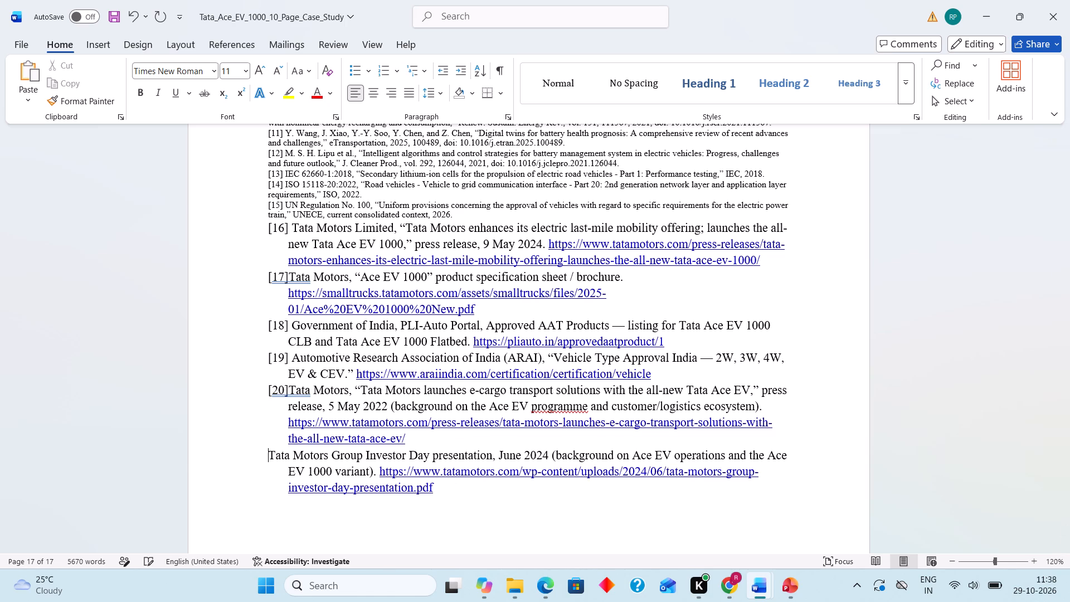
{"action": "type", "text": "21"}
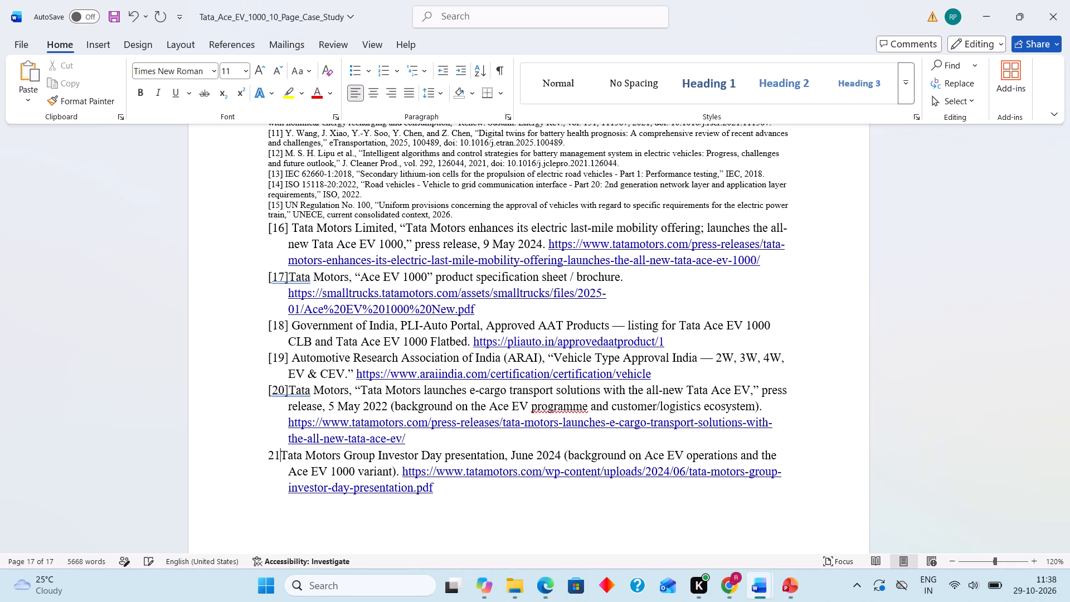
{"action": "key", "text": "bracketright"}
{"action": "key", "text": "Left"}
{"action": "key", "text": "Left"}
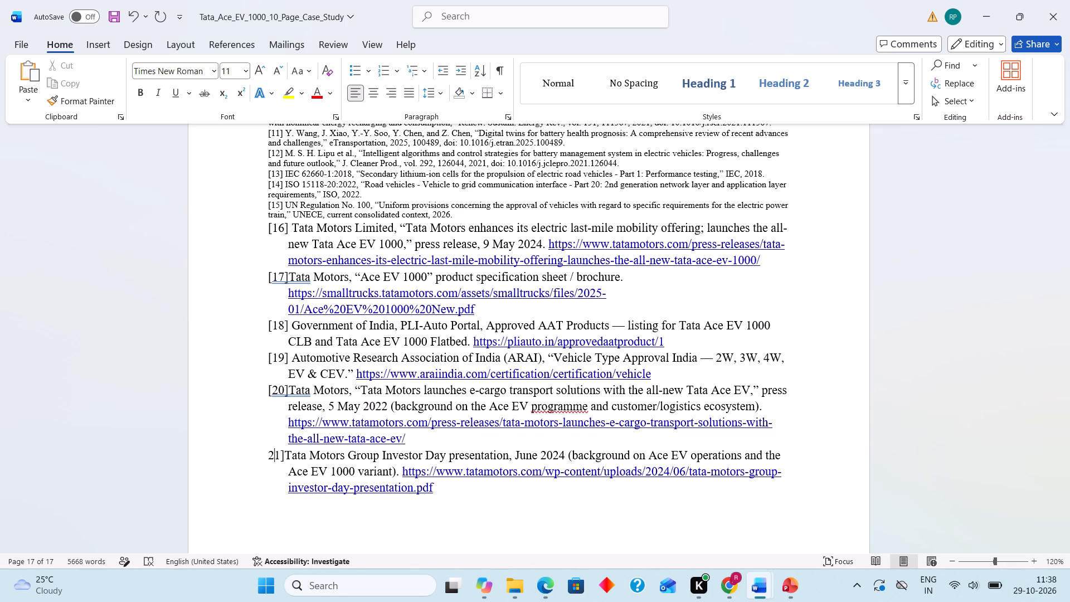
{"action": "key", "text": "Left"}
{"action": "key", "text": "bracketleft"}
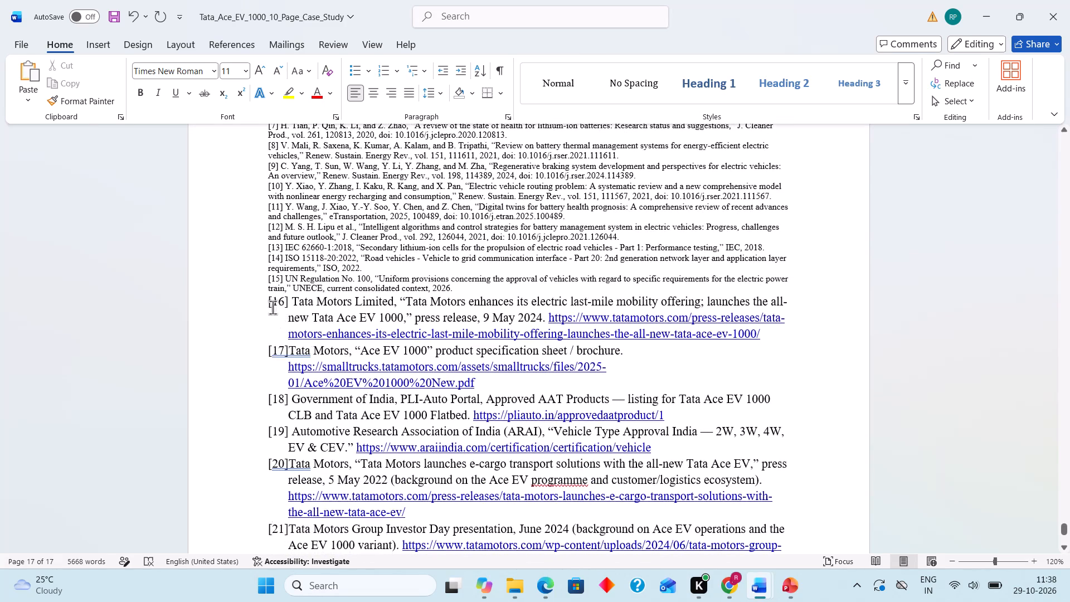
Set the font size of the added references [16] to [21] to 8.
{"action": "left_click_drag", "start_coordinate": [267, 303], "coordinate": [338, 324]}
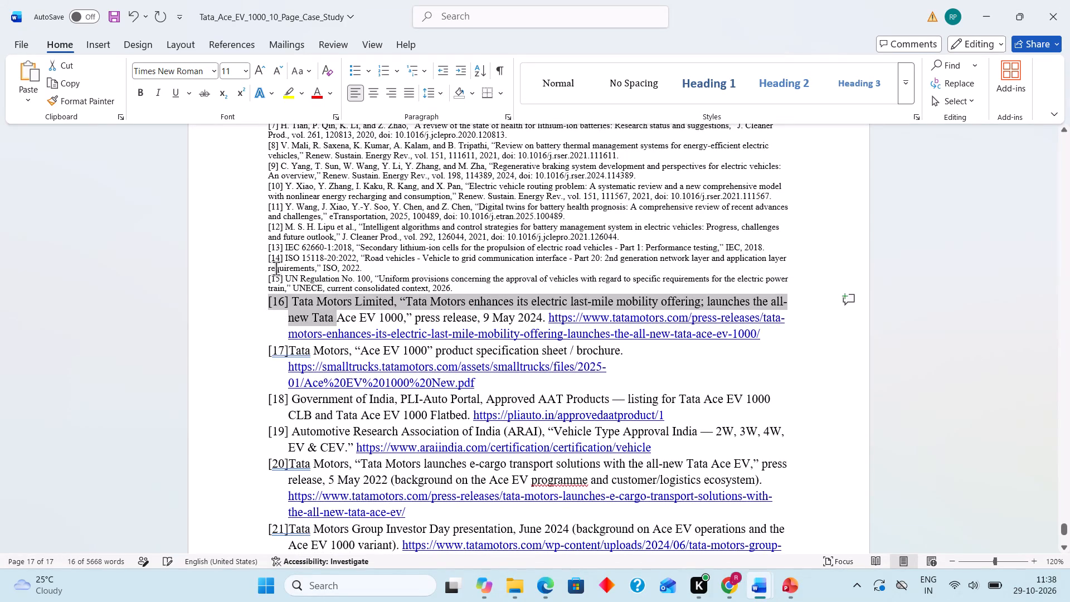
{"action": "left_click", "coordinate": [276, 268]}
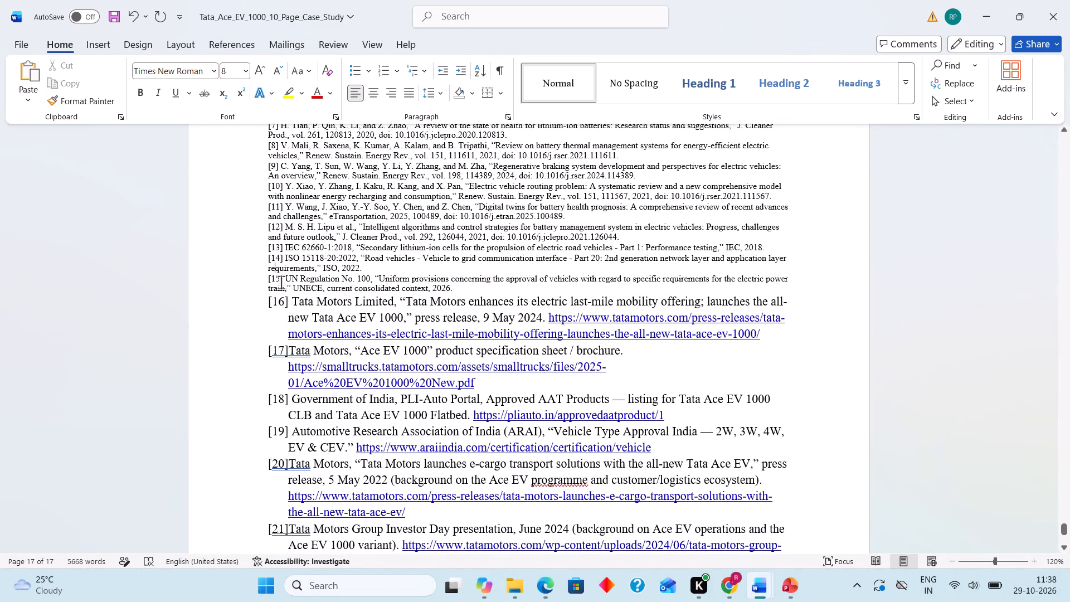
{"action": "left_click", "coordinate": [276, 280]}
{"action": "left_click_drag", "start_coordinate": [264, 302], "coordinate": [403, 457]}
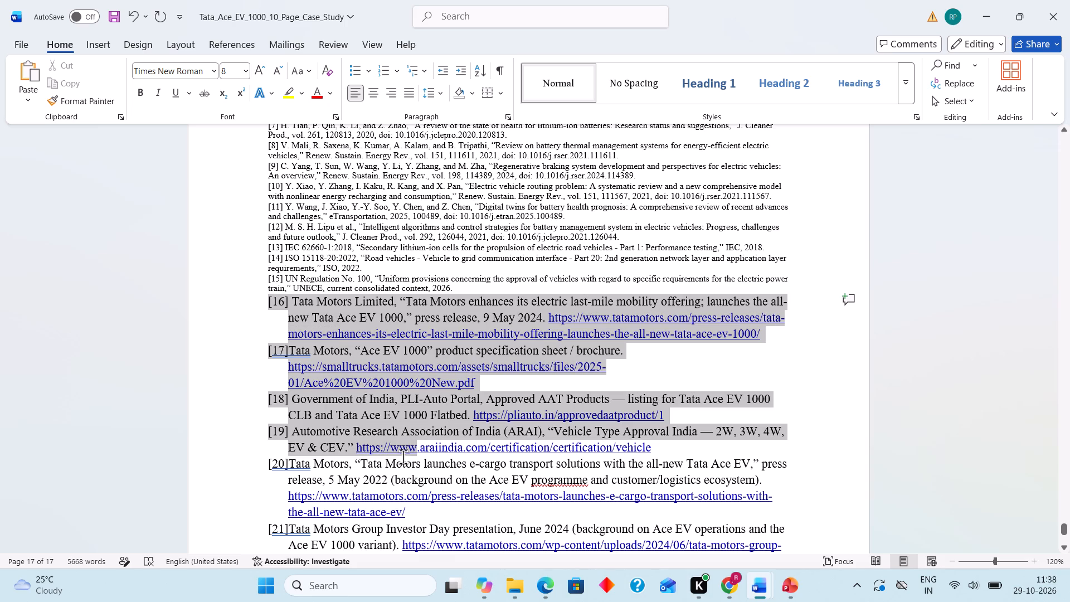
{"action": "left_click_drag", "start_coordinate": [403, 457], "coordinate": [446, 317]}
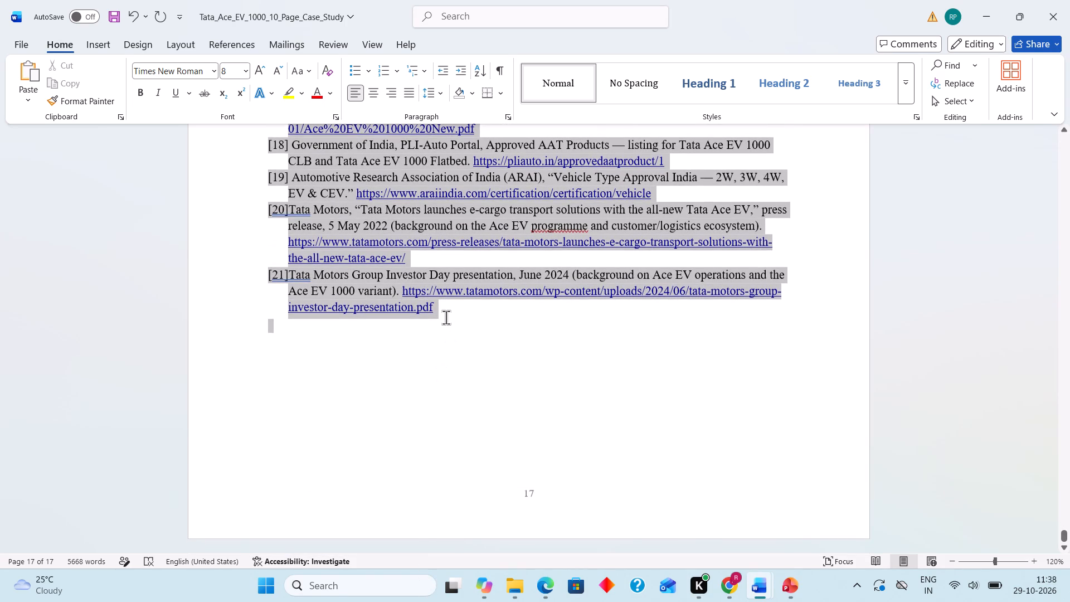
{"action": "left_click_drag", "start_coordinate": [446, 317], "coordinate": [446, 315]}
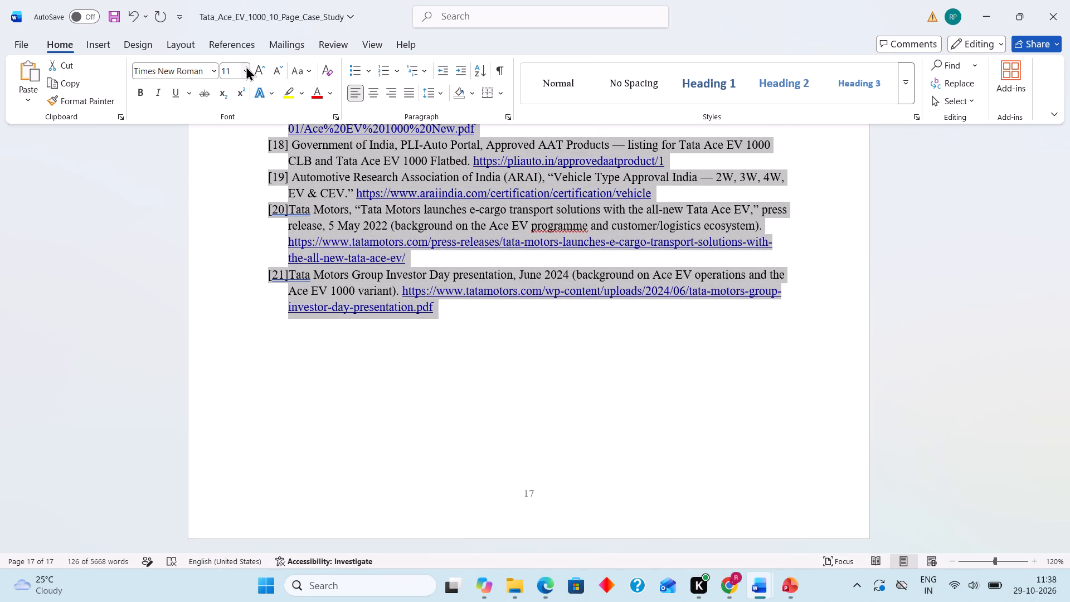
{"action": "left_click", "coordinate": [246, 67]}
{"action": "left_click", "coordinate": [233, 88]}
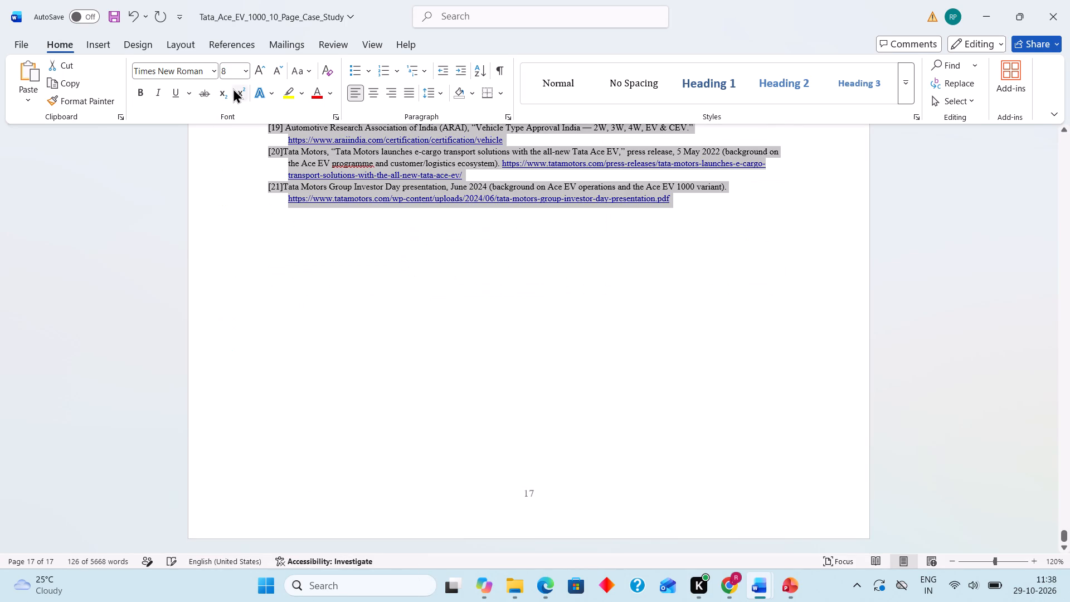
{"action": "left_click", "coordinate": [290, 268]}
Check the formatting and numbering of the whole REFERENCES list, from entry [1] to entry [21].
{"action": "scroll", "coordinate": [290, 268], "scroll_direction": "up", "scroll_amount": 1}
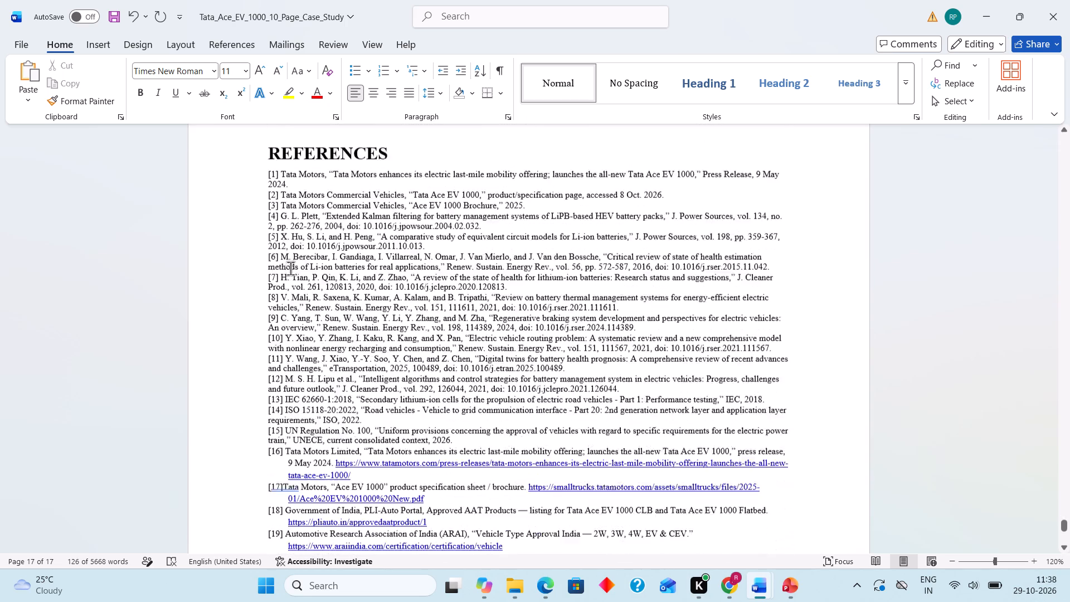
{"action": "scroll", "coordinate": [290, 268], "scroll_direction": "up", "scroll_amount": 1}
{"action": "left_click", "coordinate": [252, 298]}
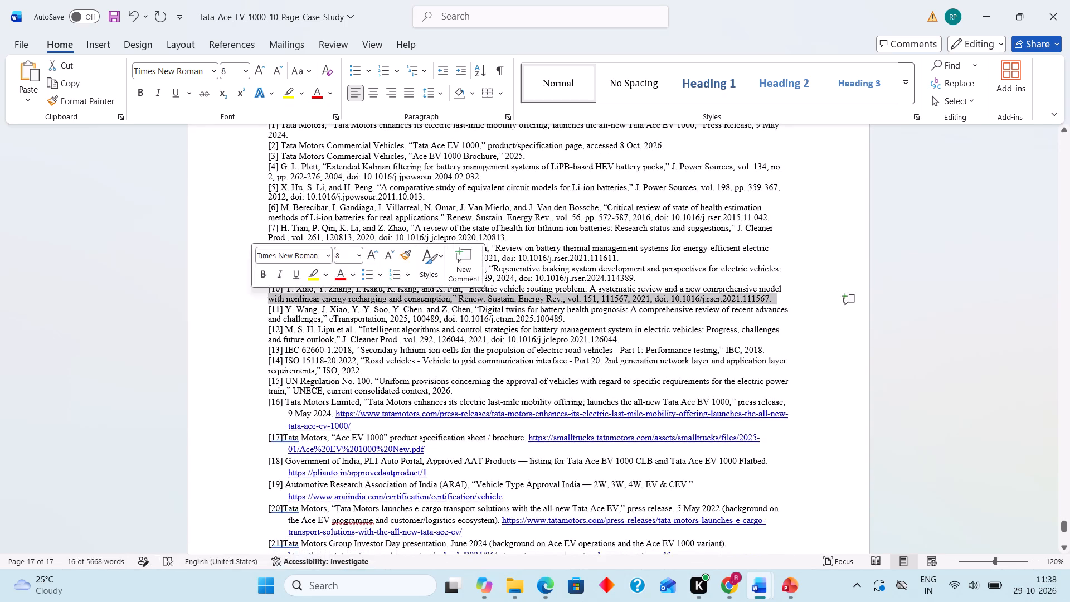
{"action": "left_click", "coordinate": [243, 328]}
{"action": "left_click", "coordinate": [243, 328]}
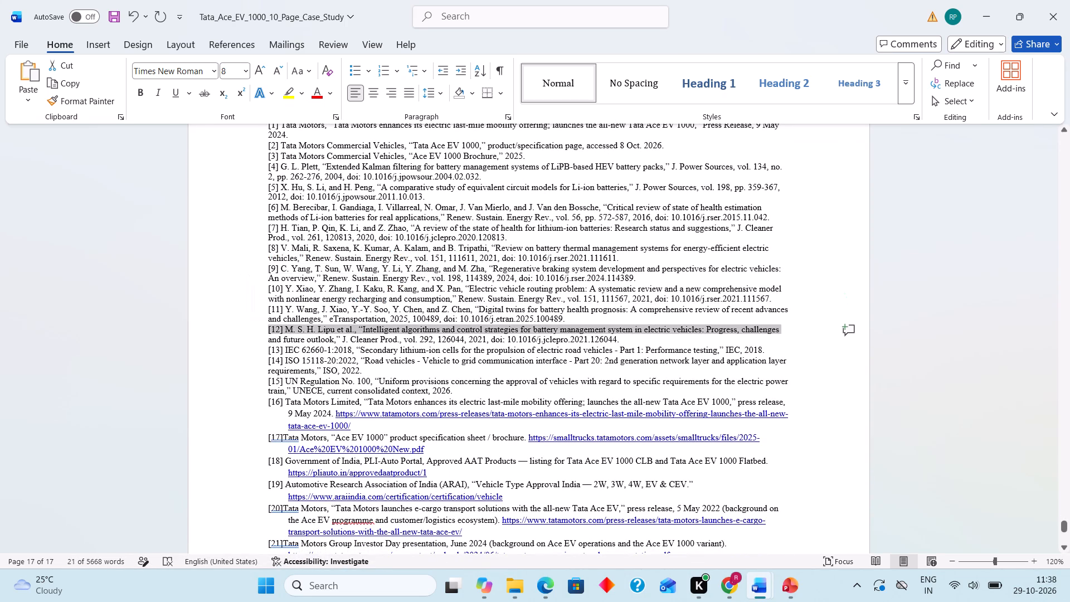
{"action": "left_click", "coordinate": [255, 378]}
{"action": "left_click", "coordinate": [217, 254]}
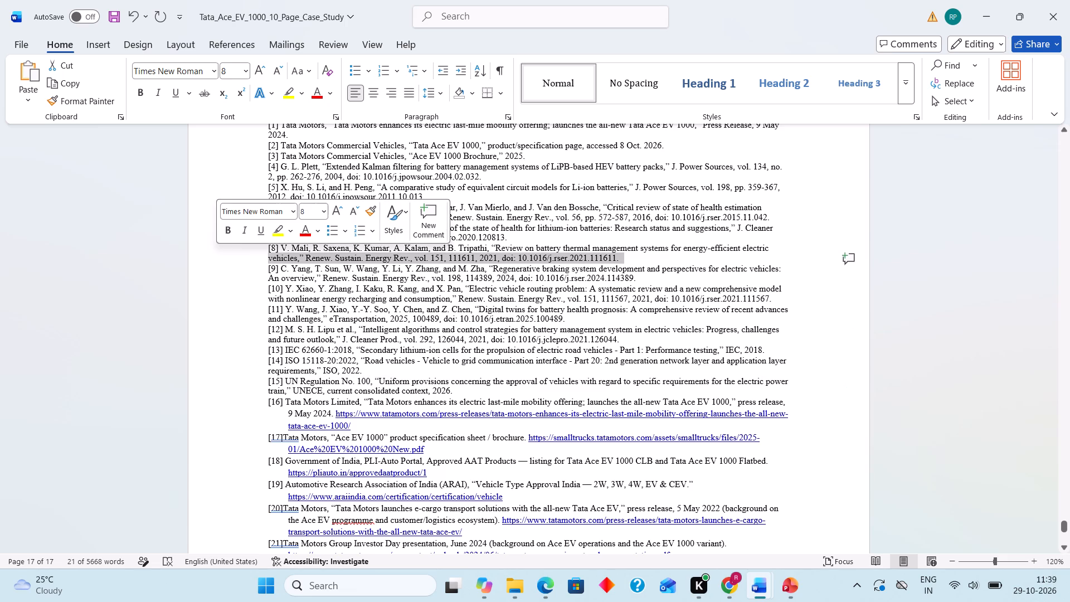
{"action": "scroll", "coordinate": [419, 328], "scroll_direction": "up", "scroll_amount": 3}
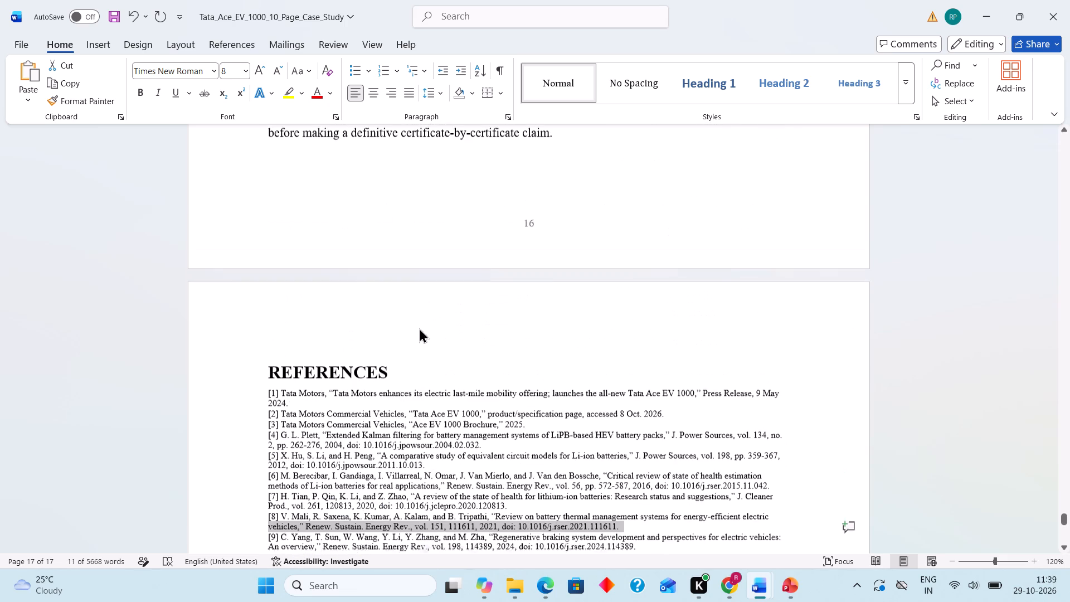
{"action": "left_click", "coordinate": [419, 328]}
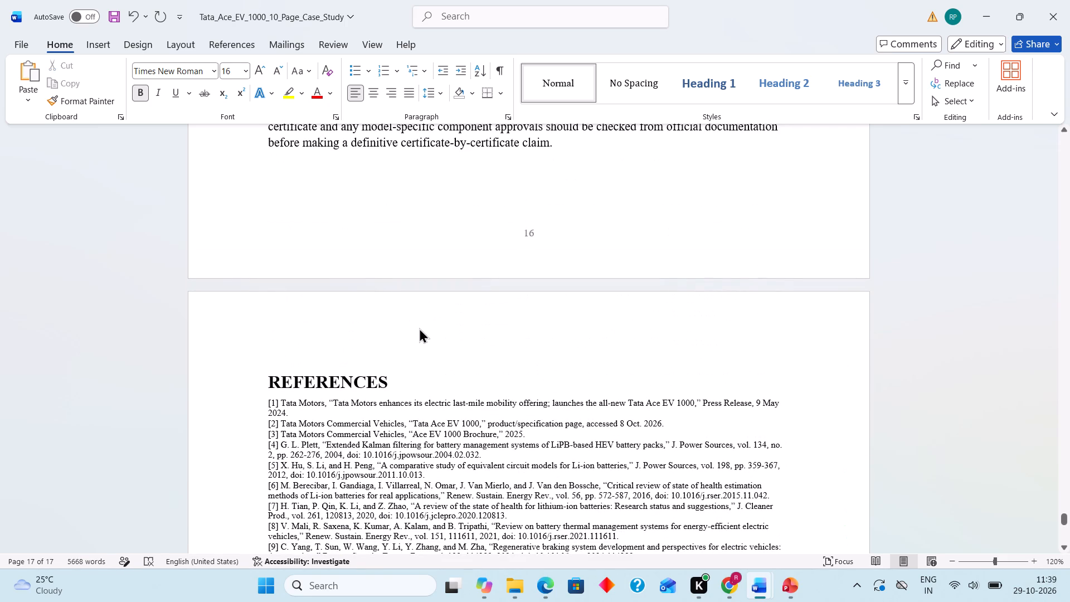
{"action": "scroll", "coordinate": [419, 328], "scroll_direction": "down", "scroll_amount": 5}
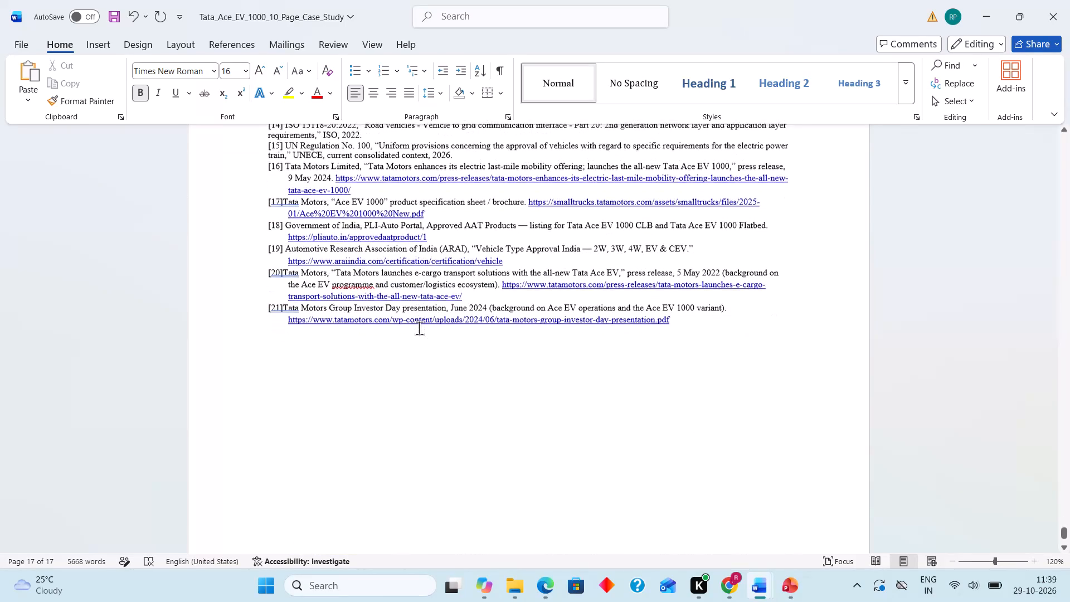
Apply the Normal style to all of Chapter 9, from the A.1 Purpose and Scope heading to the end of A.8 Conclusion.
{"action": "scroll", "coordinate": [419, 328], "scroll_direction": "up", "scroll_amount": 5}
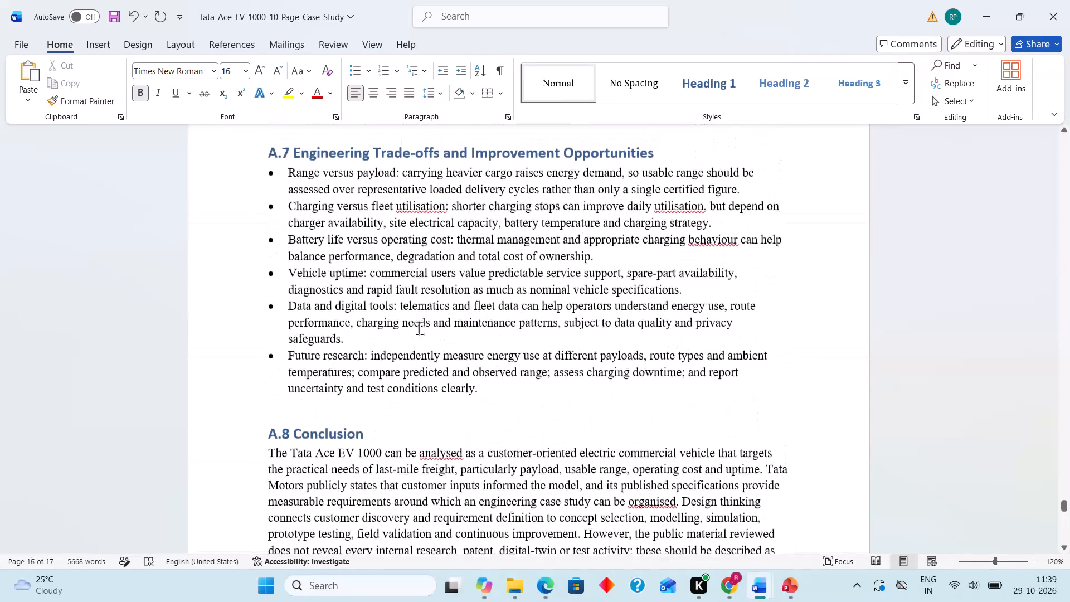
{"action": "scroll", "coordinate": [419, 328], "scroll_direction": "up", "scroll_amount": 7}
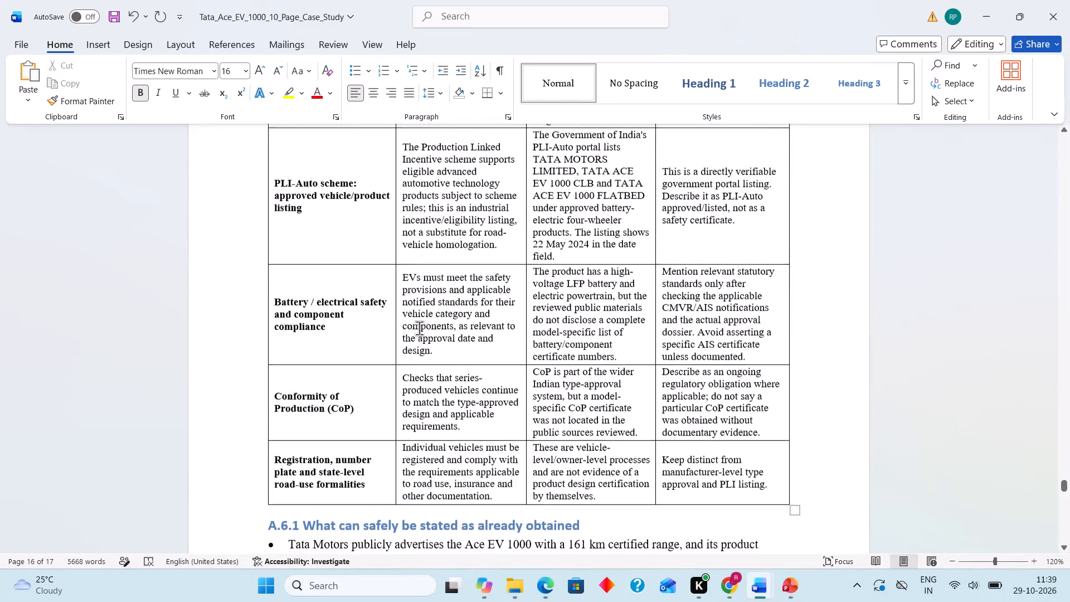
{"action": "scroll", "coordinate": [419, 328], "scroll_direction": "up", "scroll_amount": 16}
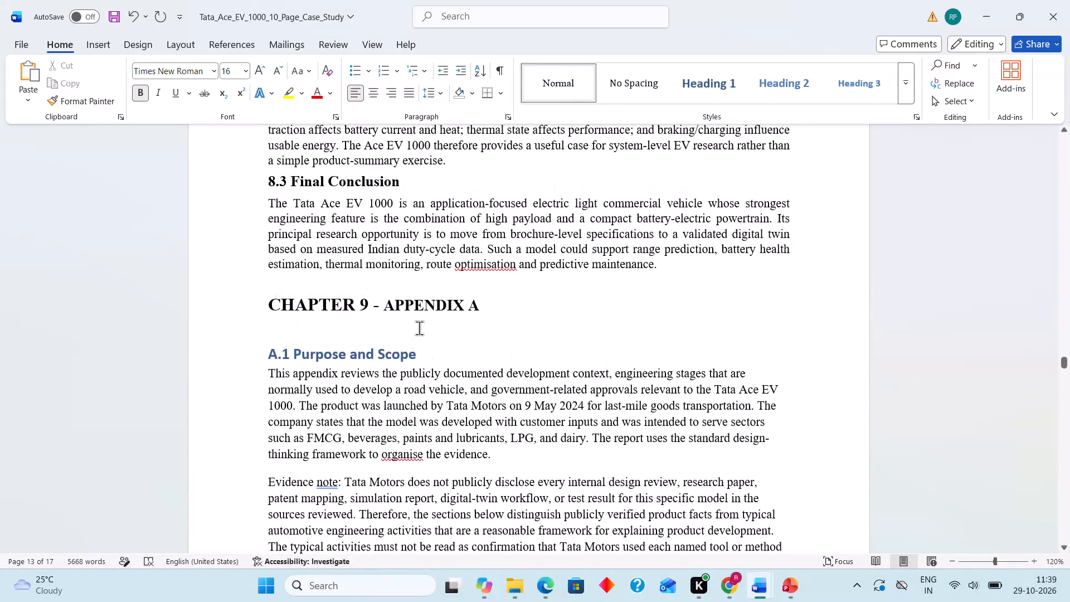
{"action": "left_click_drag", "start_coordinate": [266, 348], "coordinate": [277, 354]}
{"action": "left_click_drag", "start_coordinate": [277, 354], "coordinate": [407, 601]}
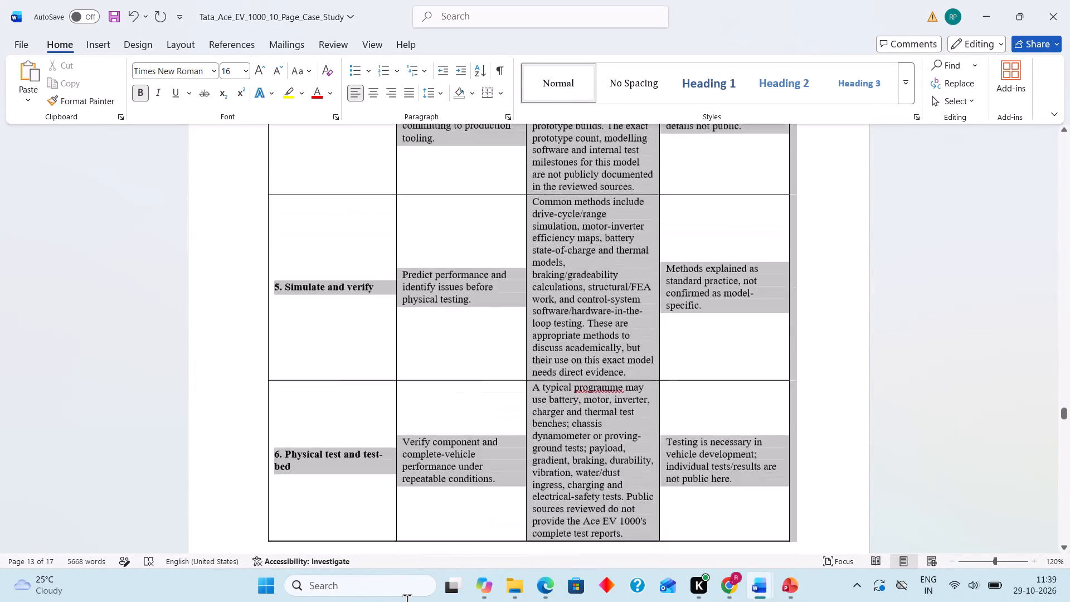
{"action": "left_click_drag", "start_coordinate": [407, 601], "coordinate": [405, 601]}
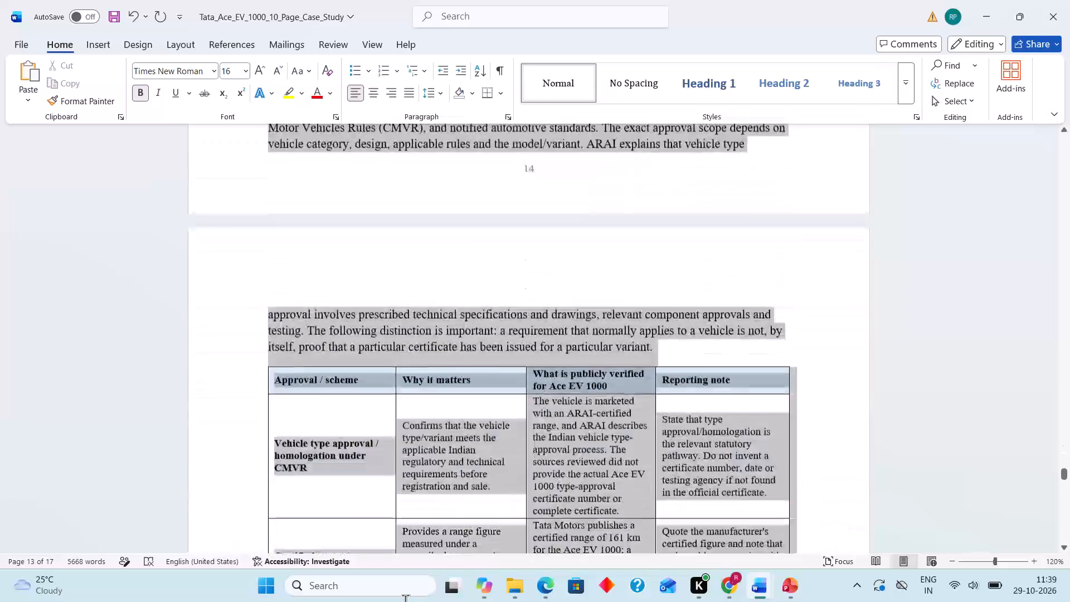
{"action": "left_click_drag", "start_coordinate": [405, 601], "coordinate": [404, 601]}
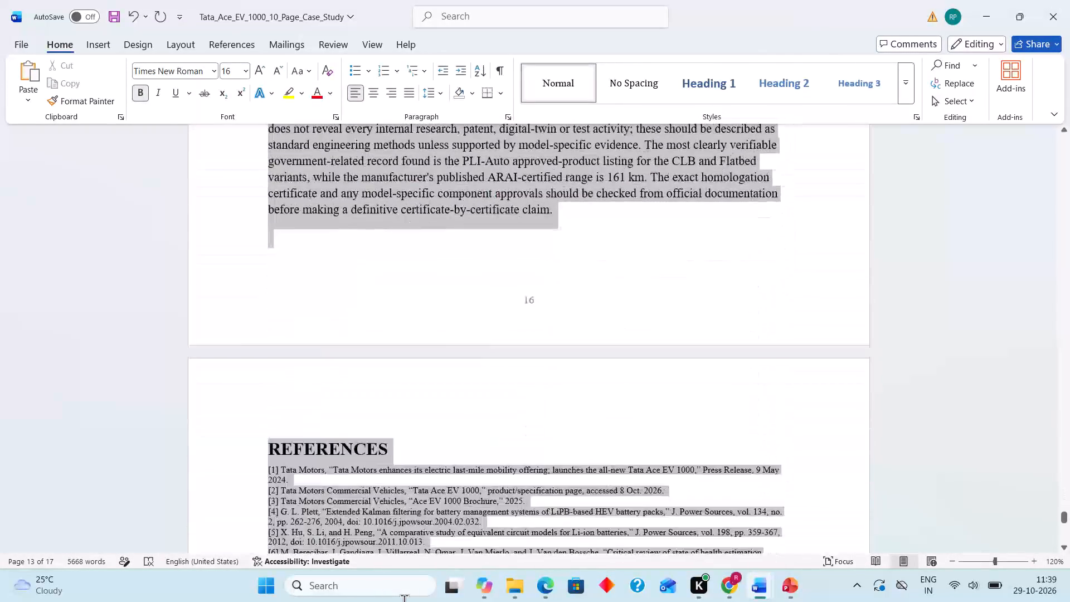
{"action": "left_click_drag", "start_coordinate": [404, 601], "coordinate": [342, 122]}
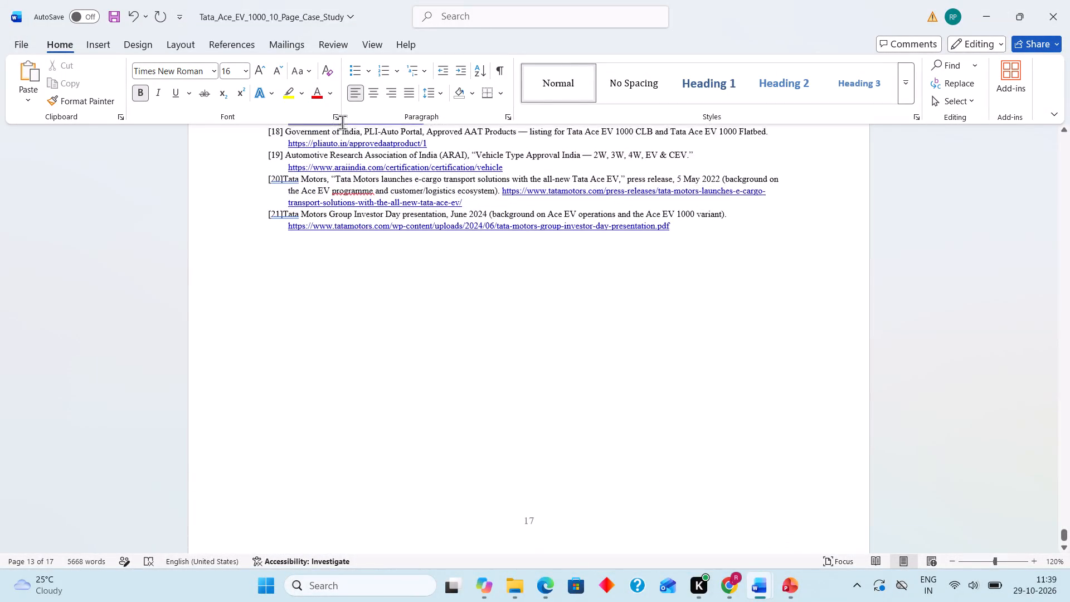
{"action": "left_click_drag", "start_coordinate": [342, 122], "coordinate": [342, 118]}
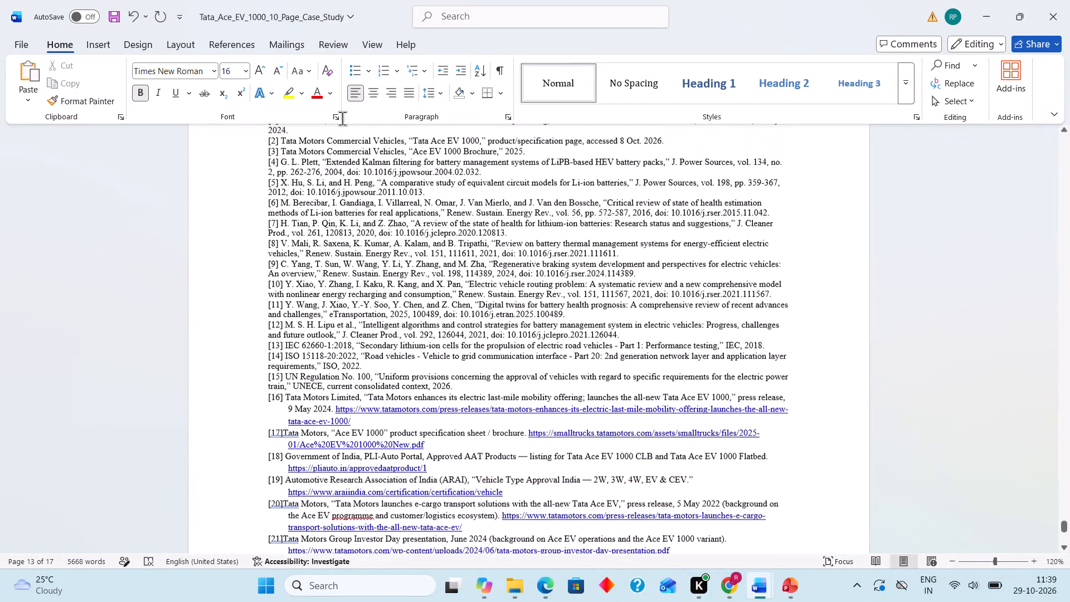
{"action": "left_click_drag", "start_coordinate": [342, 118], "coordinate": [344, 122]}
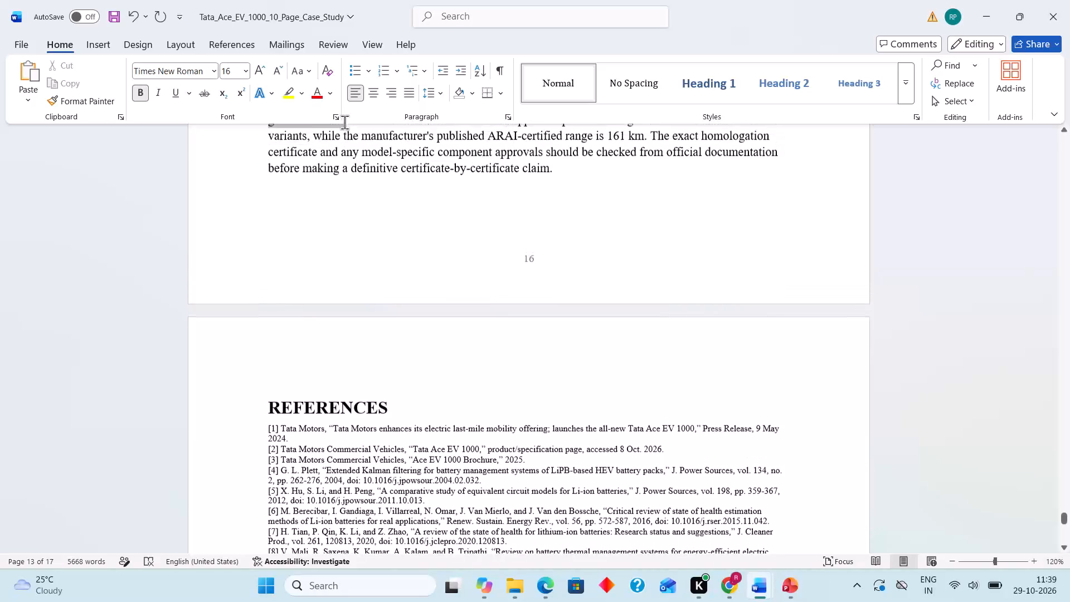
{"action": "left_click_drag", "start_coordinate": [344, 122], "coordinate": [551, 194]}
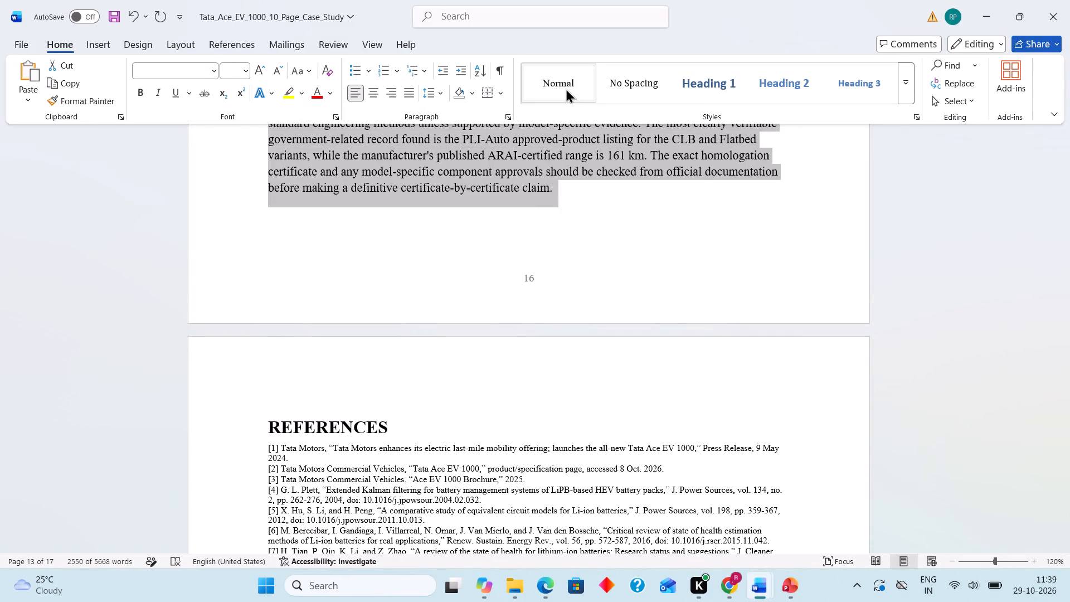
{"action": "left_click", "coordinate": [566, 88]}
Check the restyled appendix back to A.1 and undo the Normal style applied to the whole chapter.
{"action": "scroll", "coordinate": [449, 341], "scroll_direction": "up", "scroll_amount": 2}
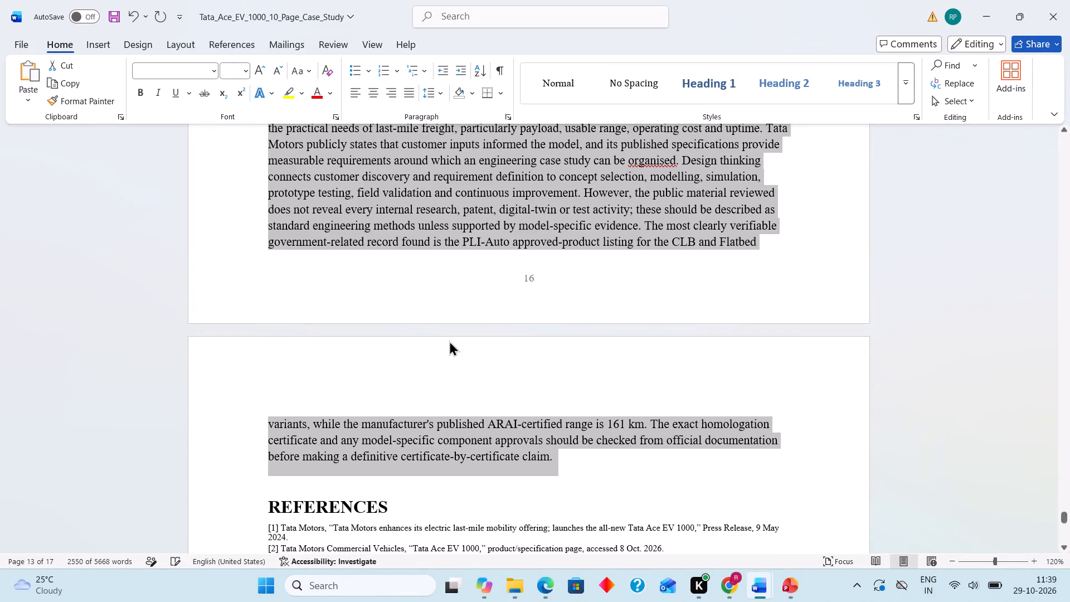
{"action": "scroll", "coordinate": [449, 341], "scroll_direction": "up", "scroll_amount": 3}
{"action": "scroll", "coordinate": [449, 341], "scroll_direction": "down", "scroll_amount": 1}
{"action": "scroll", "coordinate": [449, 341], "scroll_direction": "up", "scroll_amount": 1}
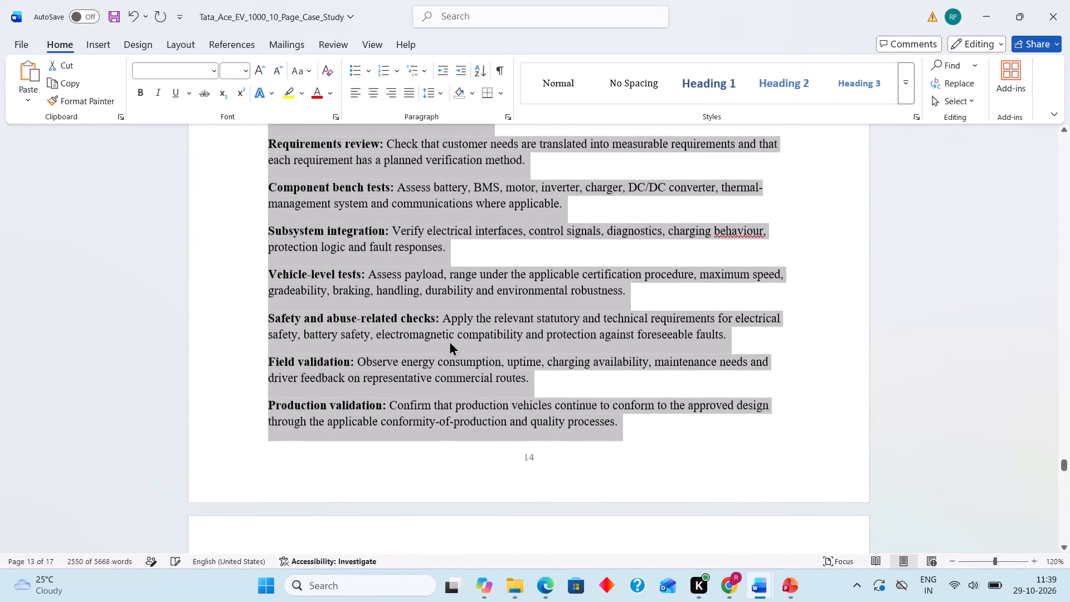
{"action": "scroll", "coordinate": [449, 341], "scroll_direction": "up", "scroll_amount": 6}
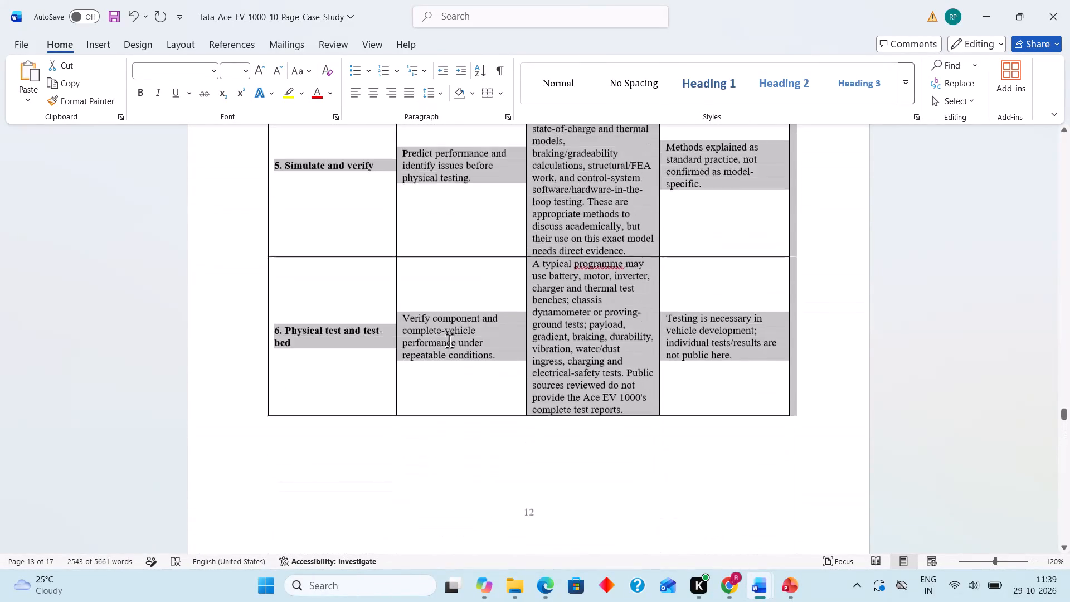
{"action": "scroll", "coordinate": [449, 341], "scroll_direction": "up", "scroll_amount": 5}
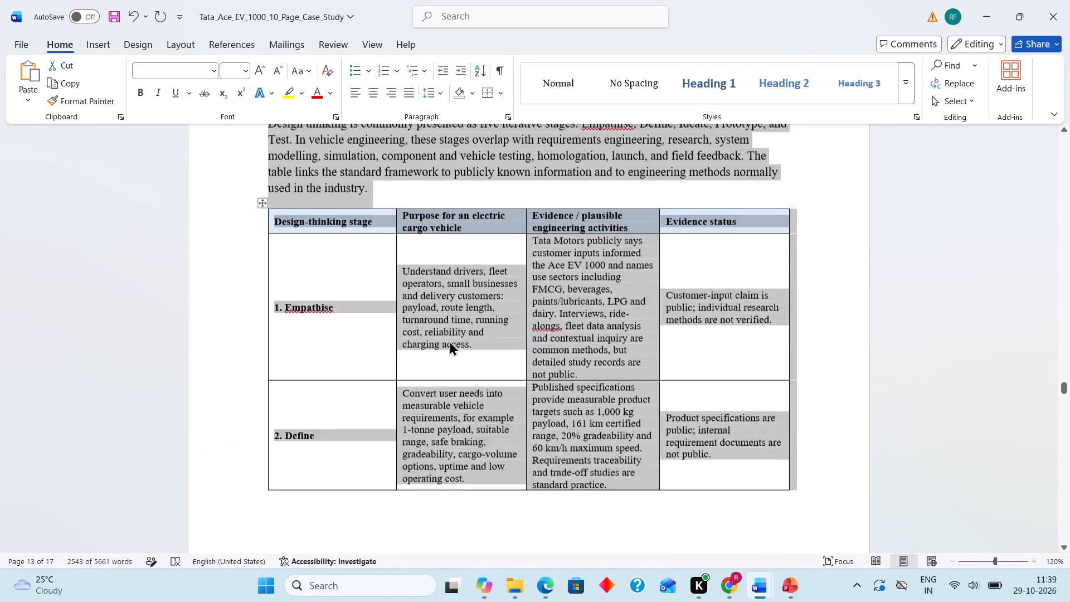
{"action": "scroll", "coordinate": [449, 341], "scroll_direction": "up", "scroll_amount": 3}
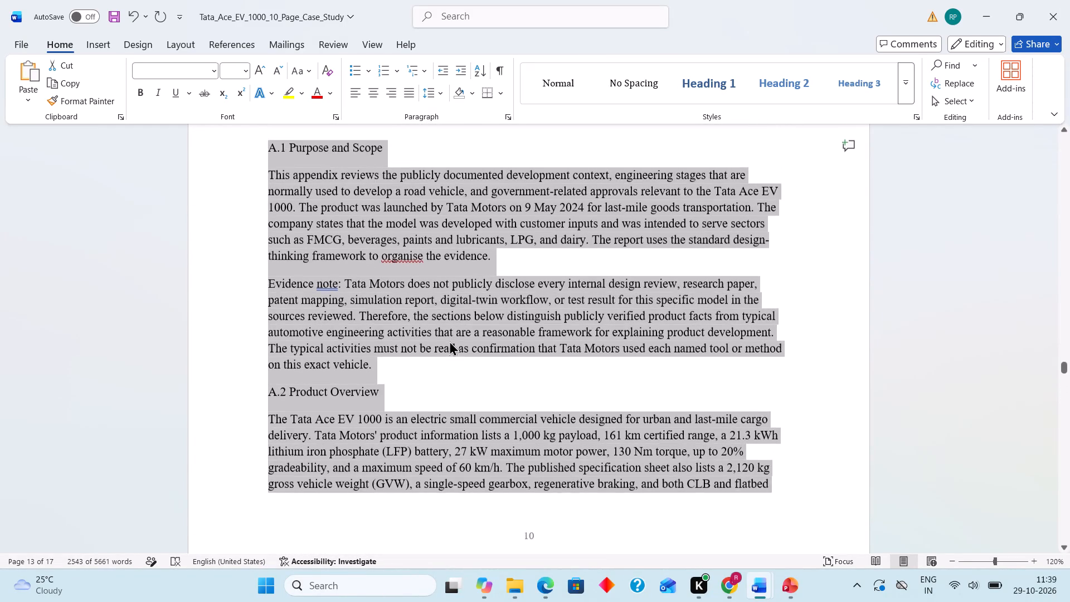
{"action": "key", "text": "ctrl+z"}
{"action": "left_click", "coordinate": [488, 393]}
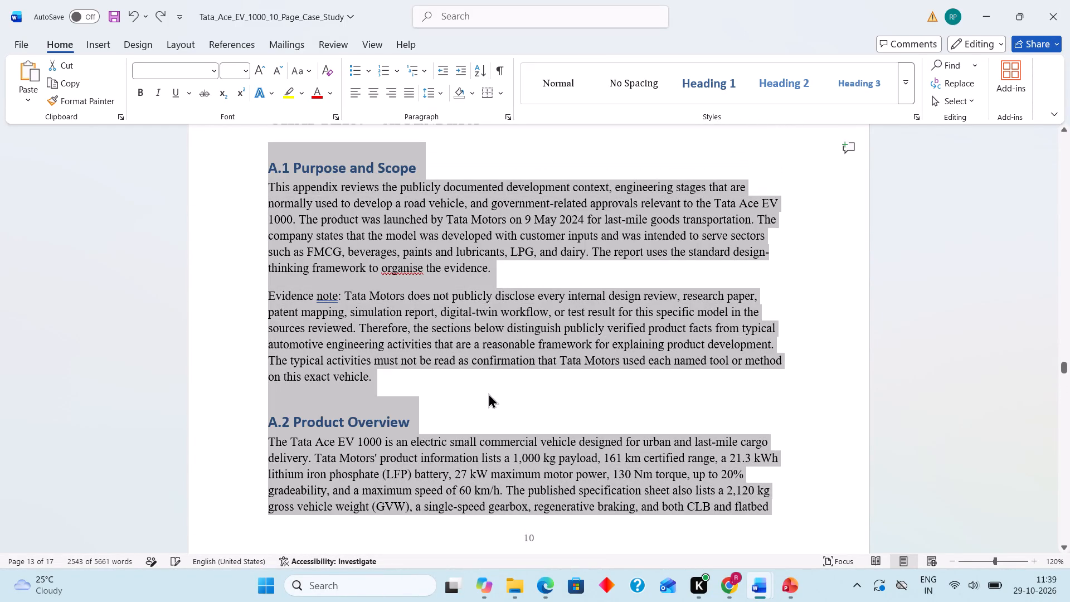
Apply the Normal style to only the A.1 Purpose and Scope heading under Chapter 9.
{"action": "scroll", "coordinate": [453, 303], "scroll_direction": "up", "scroll_amount": 4}
{"action": "scroll", "coordinate": [453, 303], "scroll_direction": "down", "scroll_amount": 4}
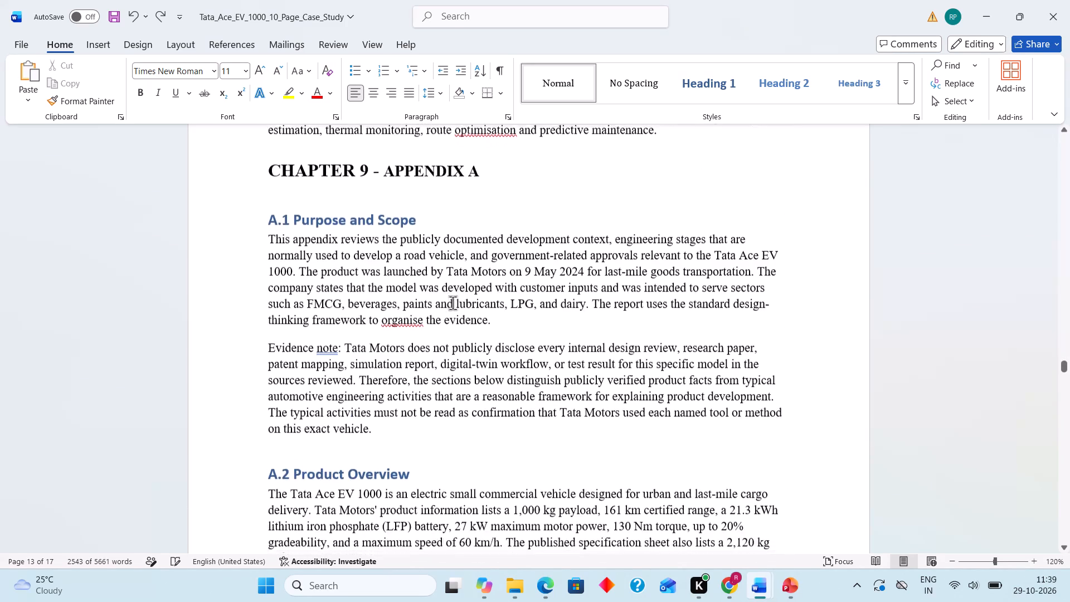
{"action": "scroll", "coordinate": [453, 303], "scroll_direction": "up", "scroll_amount": 1}
{"action": "left_click_drag", "start_coordinate": [271, 332], "coordinate": [321, 332]}
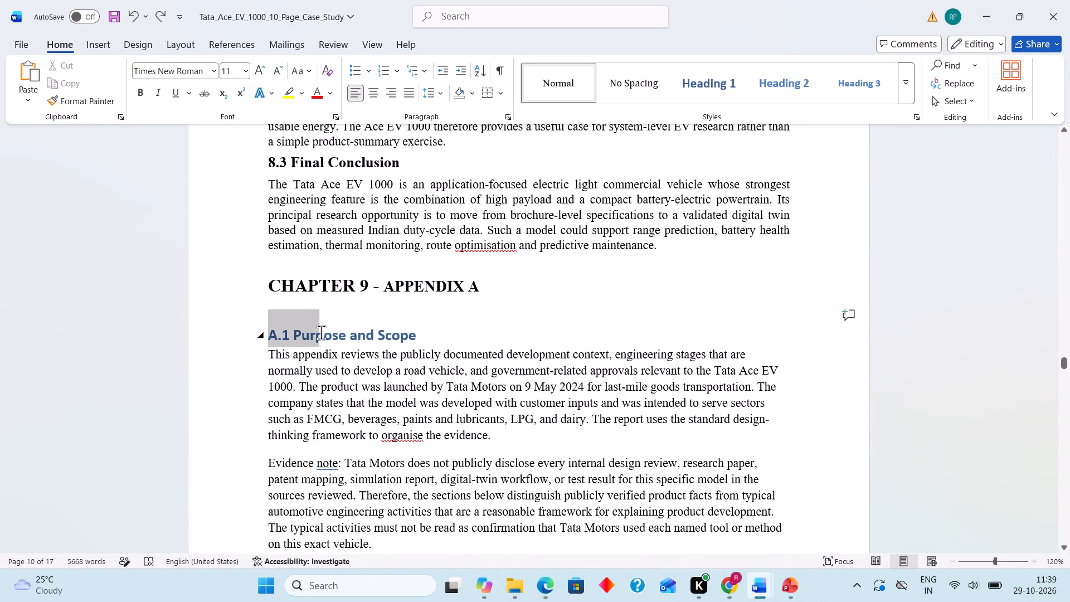
{"action": "left_click_drag", "start_coordinate": [321, 332], "coordinate": [419, 333]}
{"action": "left_click", "coordinate": [561, 65]}
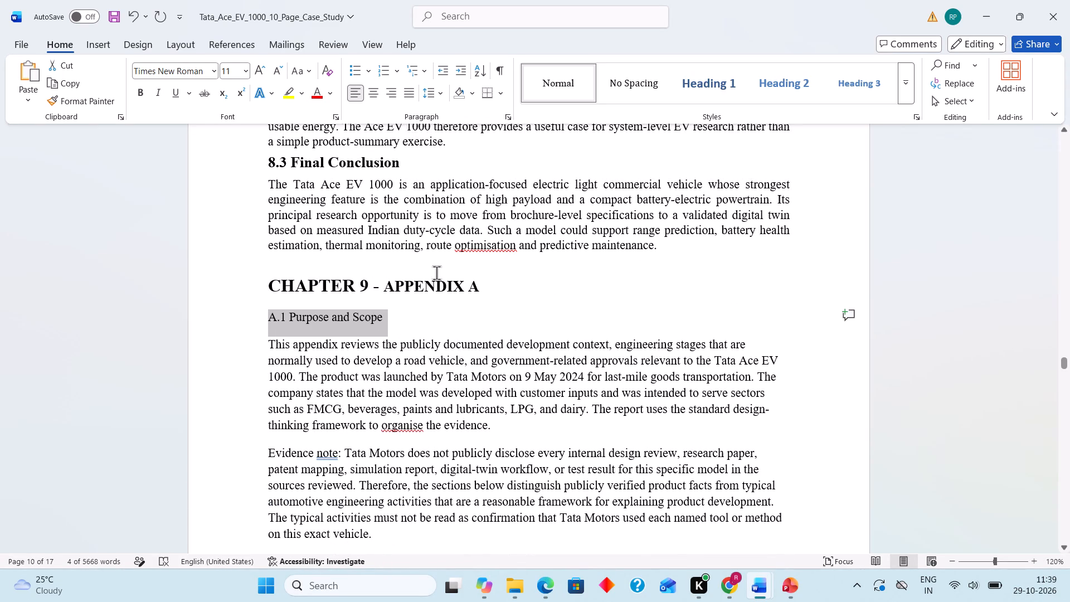
Match the A.1 Purpose and Scope heading to the 8.1 Major Findings heading by making it size 13.5 and bold.
{"action": "left_click", "coordinate": [352, 285]}
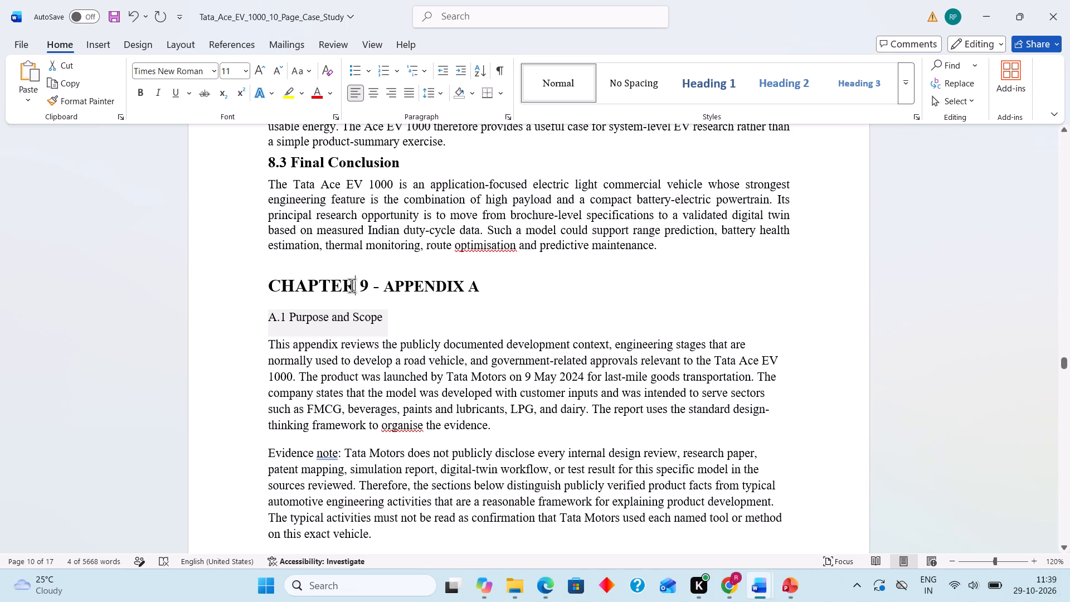
{"action": "scroll", "coordinate": [352, 285], "scroll_direction": "up", "scroll_amount": 1}
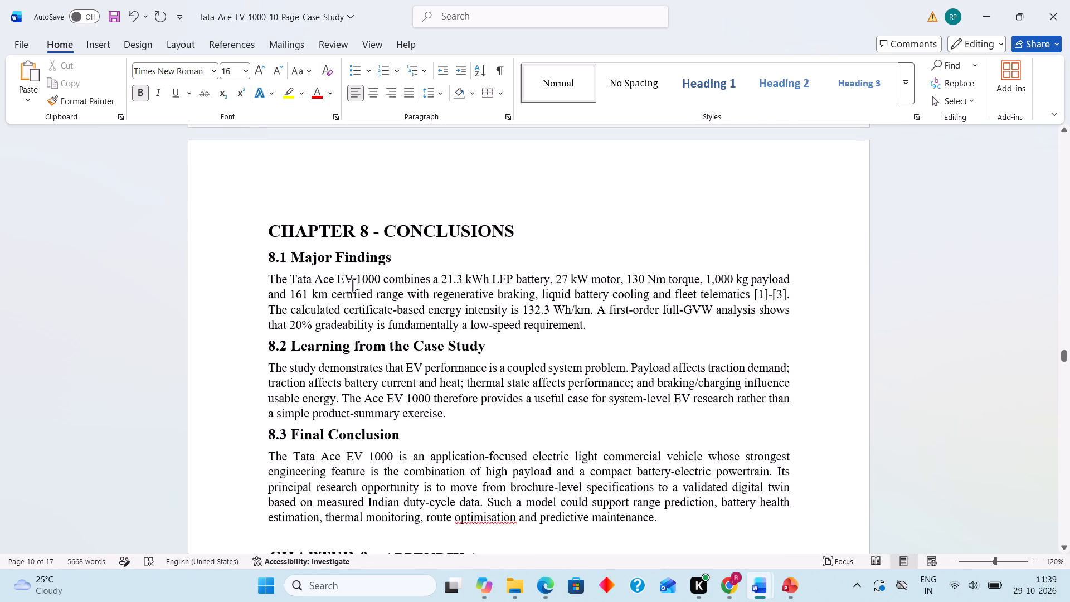
{"action": "left_click", "coordinate": [334, 255]}
{"action": "scroll", "coordinate": [334, 255], "scroll_direction": "down", "scroll_amount": 1}
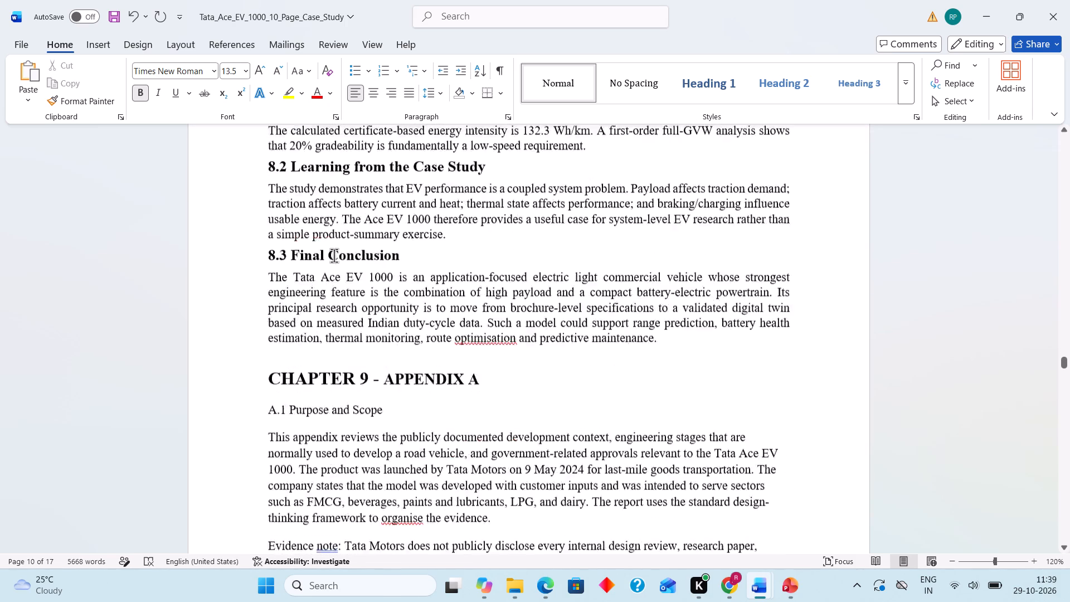
{"action": "scroll", "coordinate": [334, 255], "scroll_direction": "down", "scroll_amount": 1}
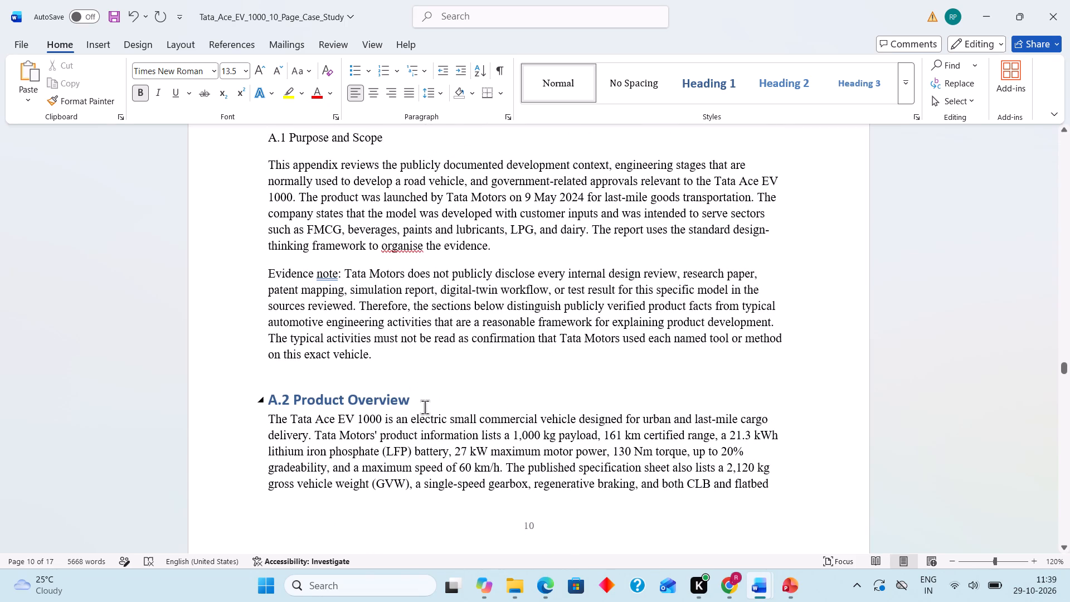
{"action": "scroll", "coordinate": [425, 407], "scroll_direction": "up", "scroll_amount": 1}
{"action": "left_click_drag", "start_coordinate": [382, 301], "coordinate": [295, 296]}
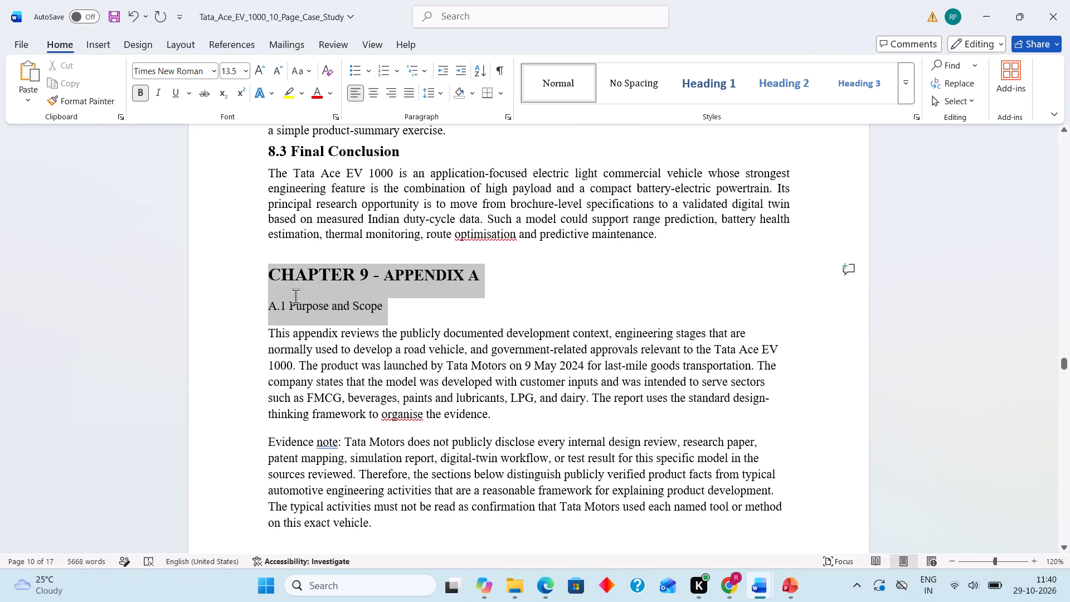
{"action": "left_click_drag", "start_coordinate": [295, 296], "coordinate": [255, 307]}
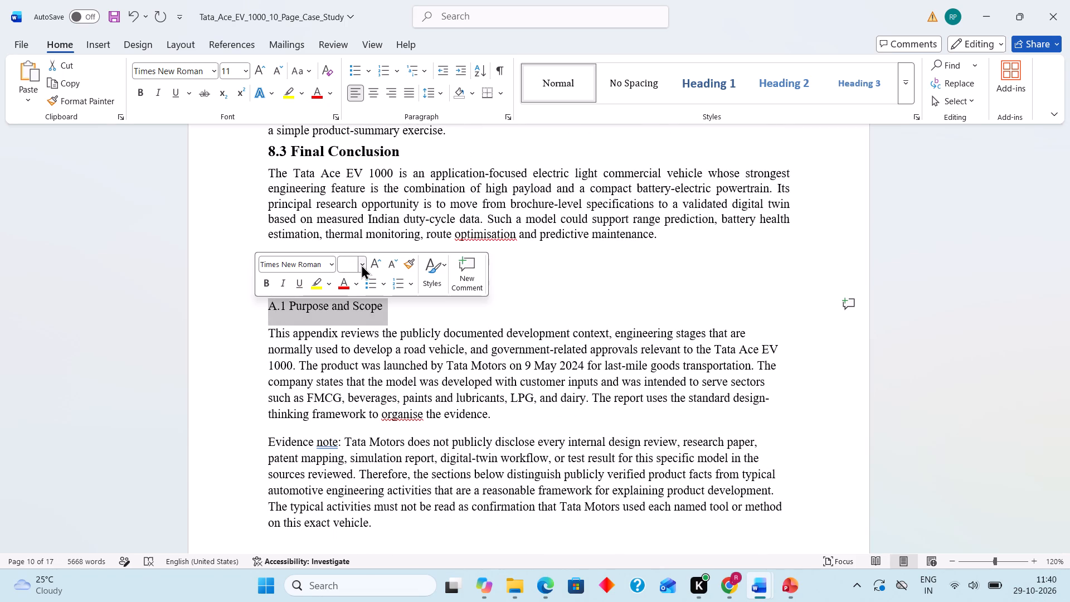
{"action": "left_click", "coordinate": [351, 260]}
{"action": "key", "text": "BackSpace"}
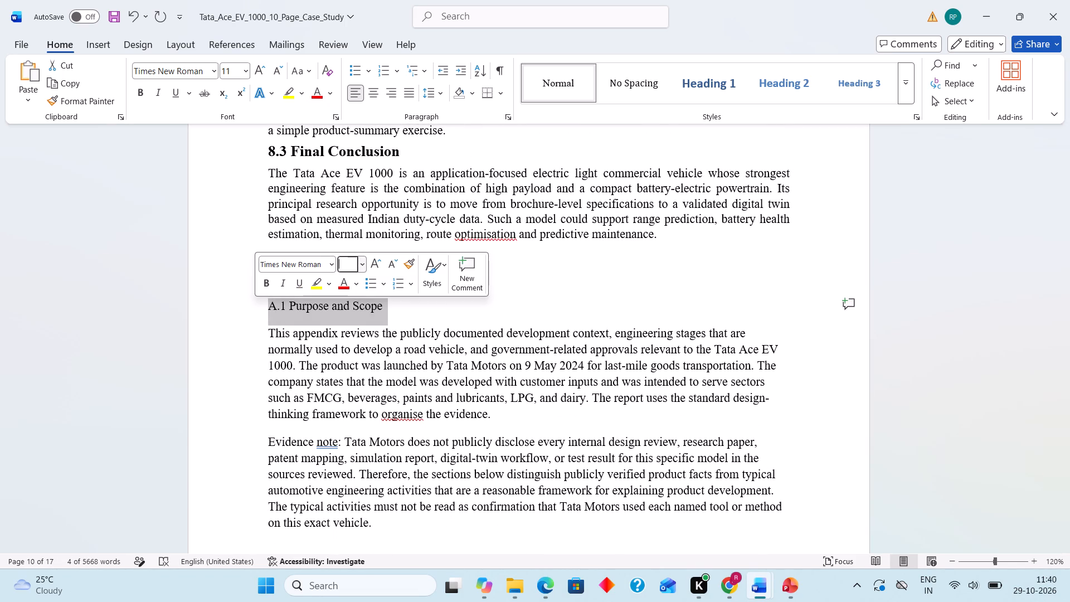
{"action": "type", "text": "13.5"}
{"action": "left_click", "coordinate": [269, 276]}
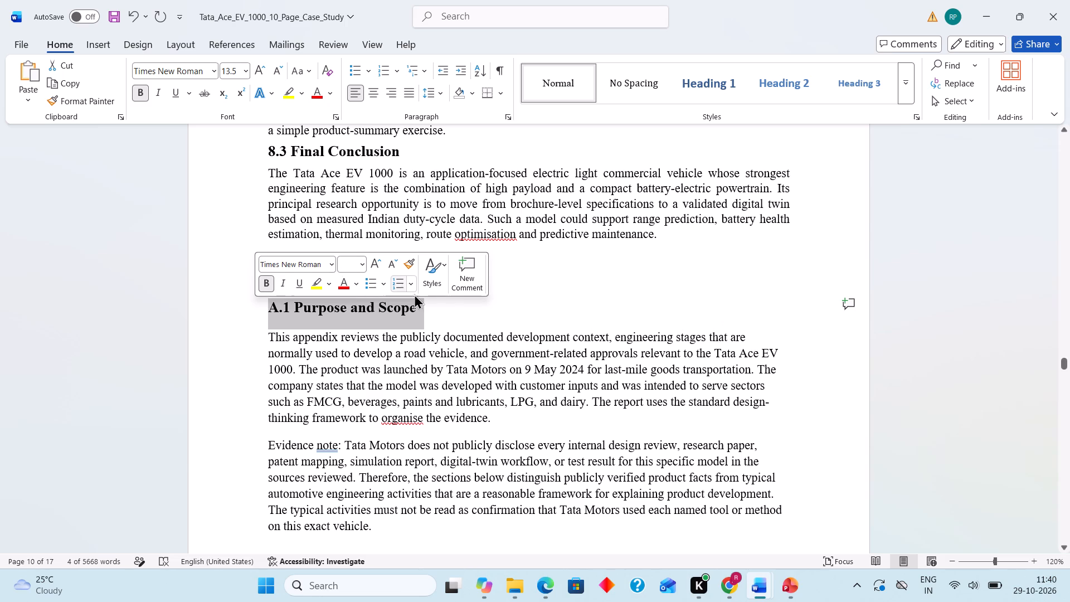
{"action": "left_click", "coordinate": [455, 312]}
Restyle the A.2 Product Overview heading to match A.1: Normal style, size 13.5, bold.
{"action": "scroll", "coordinate": [455, 312], "scroll_direction": "down", "scroll_amount": 1}
{"action": "scroll", "coordinate": [455, 312], "scroll_direction": "up", "scroll_amount": 1}
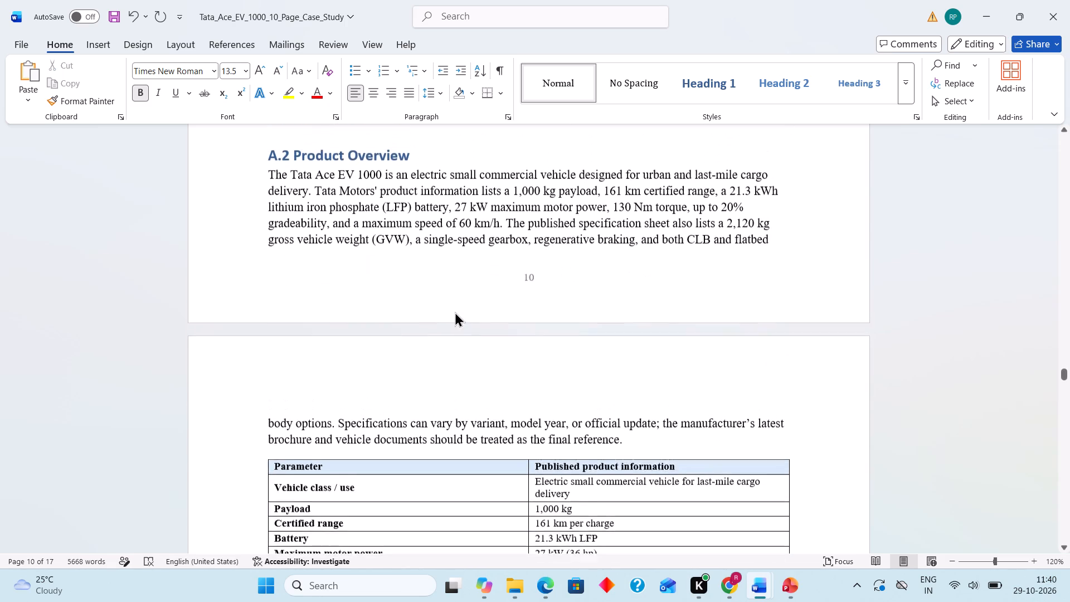
{"action": "scroll", "coordinate": [455, 312], "scroll_direction": "up", "scroll_amount": 1}
{"action": "left_click_drag", "start_coordinate": [416, 244], "coordinate": [269, 238]}
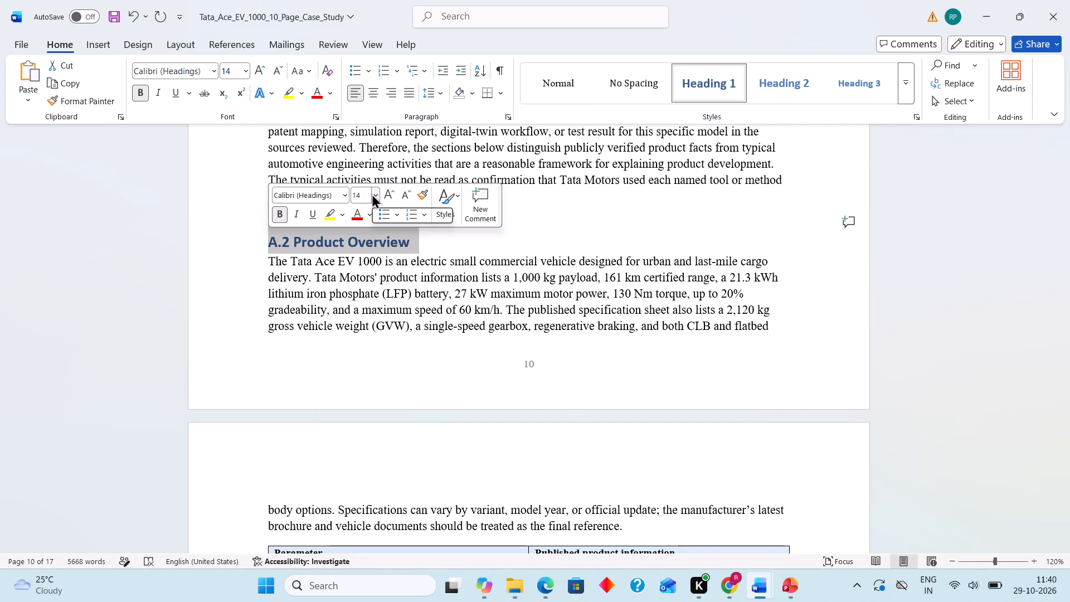
{"action": "left_click", "coordinate": [567, 81]}
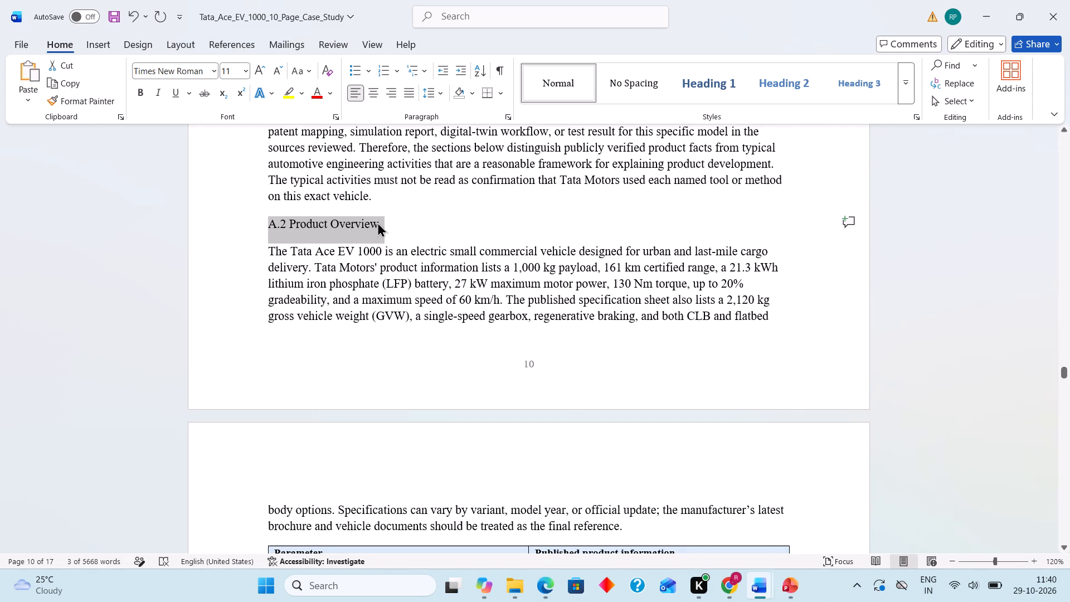
{"action": "left_click", "coordinate": [235, 66]}
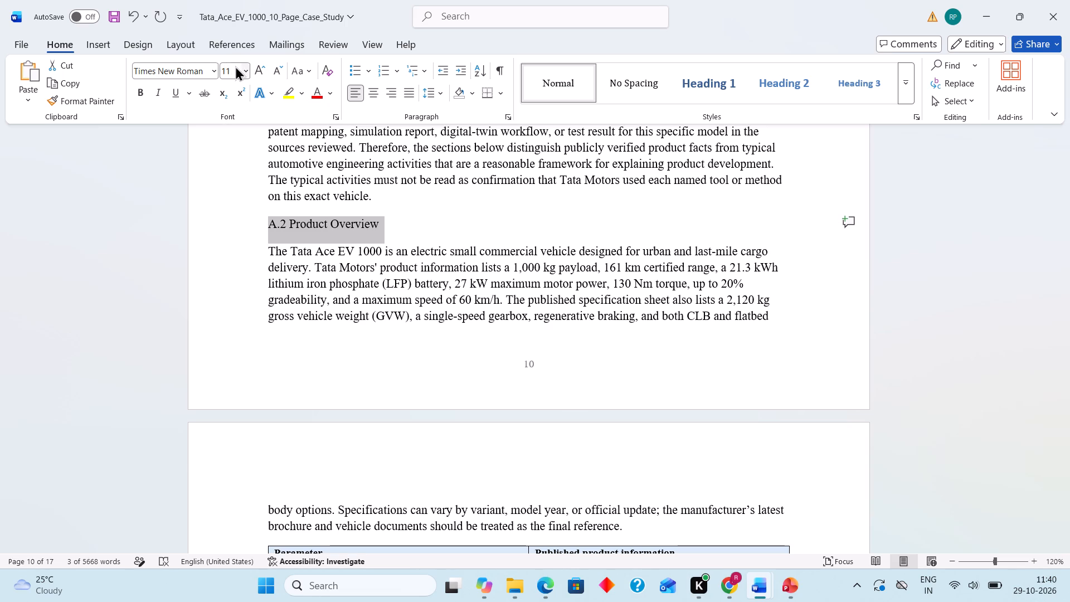
{"action": "key", "text": "BackSpace"}
{"action": "type", "text": "13."}
{"action": "key", "text": "5"}
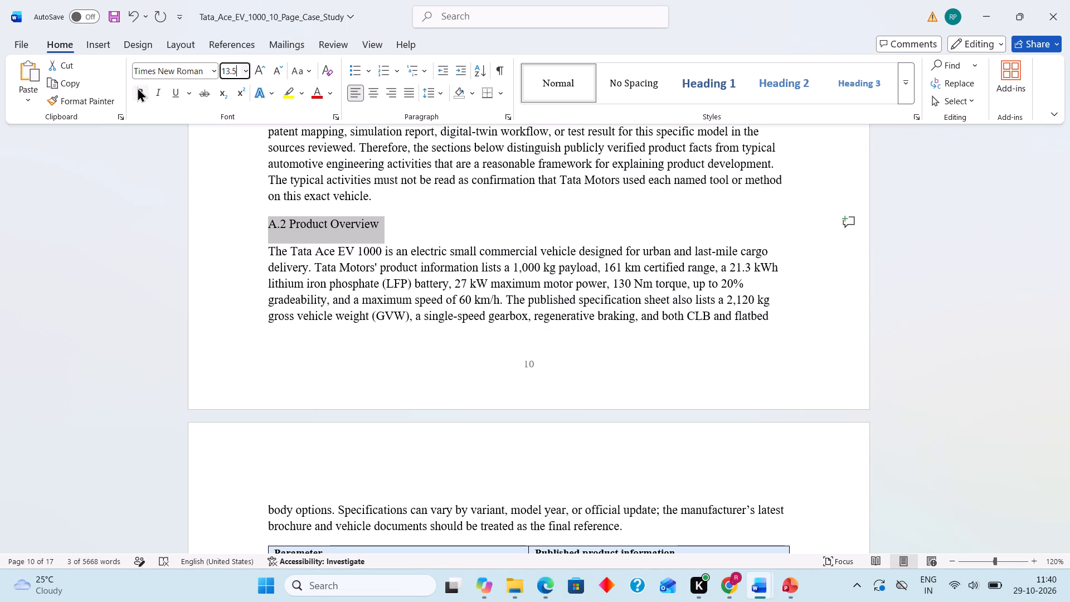
{"action": "left_click", "coordinate": [137, 87]}
{"action": "left_click", "coordinate": [444, 213]}
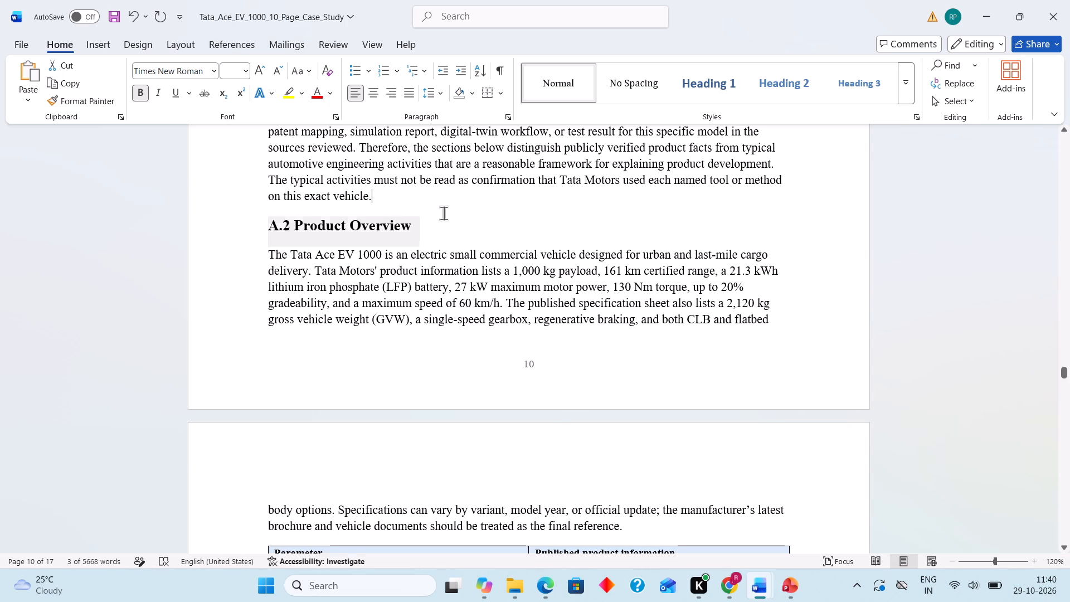
Apply the Normal style and bold to the Parameter / Published product information header row of the A.2 table.
{"action": "scroll", "coordinate": [444, 213], "scroll_direction": "down", "scroll_amount": 2}
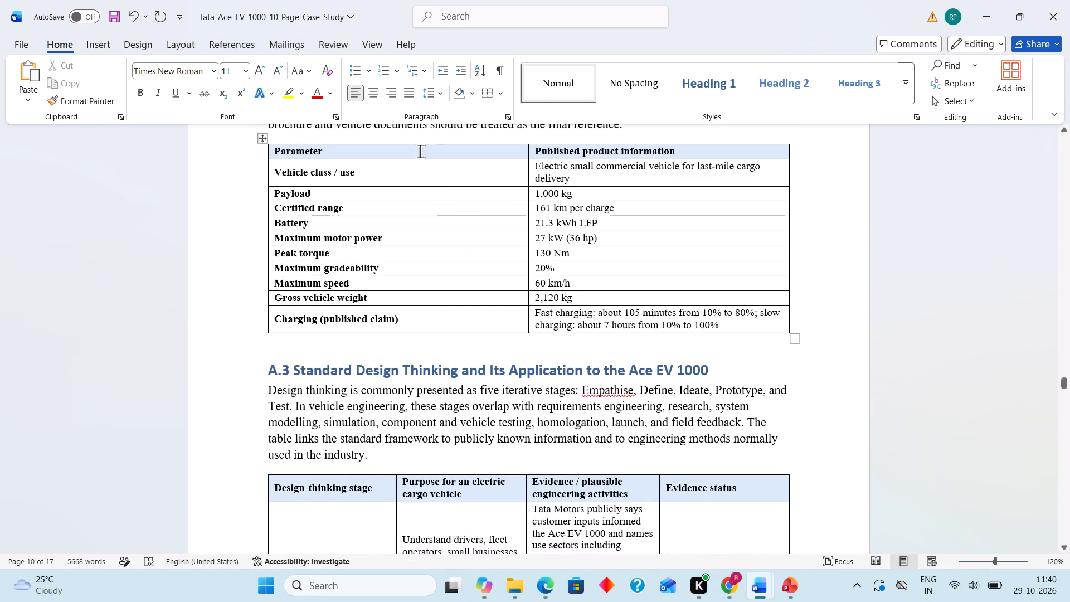
{"action": "left_click", "coordinate": [421, 157]}
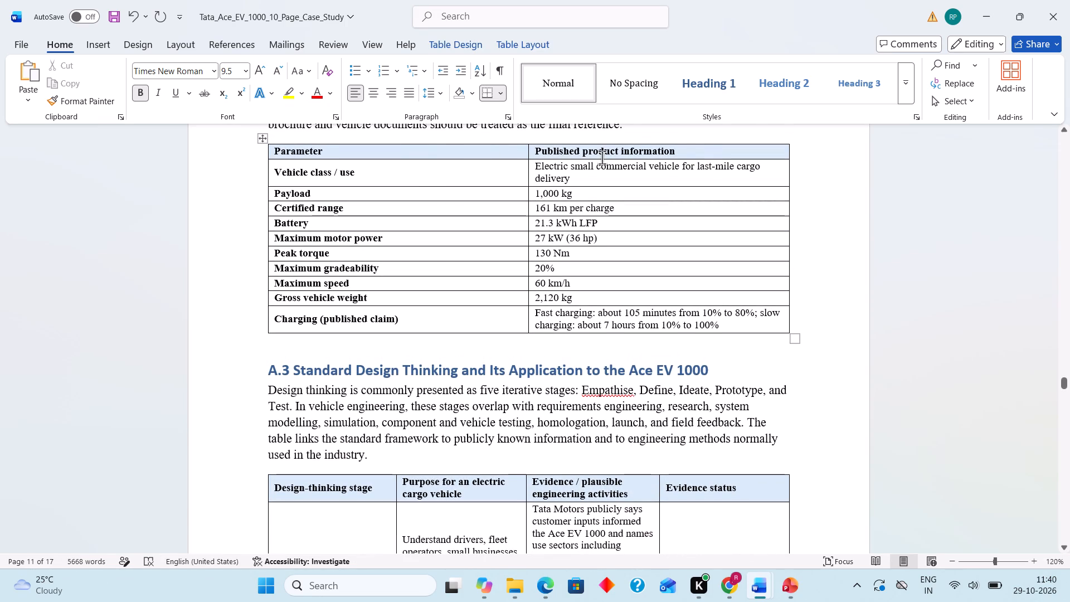
{"action": "left_click_drag", "start_coordinate": [709, 156], "coordinate": [452, 152]}
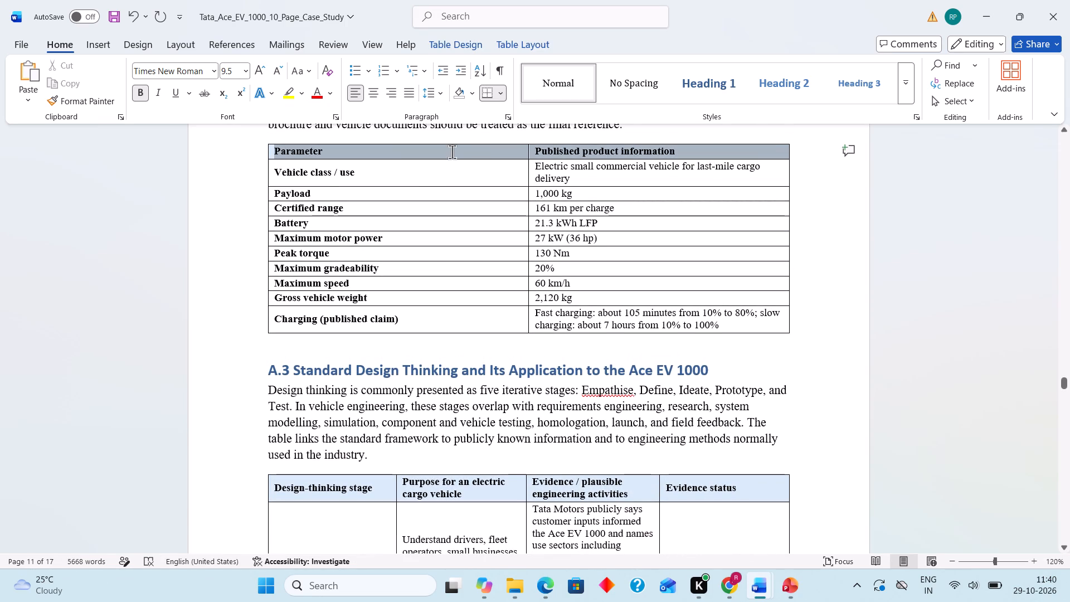
{"action": "left_click_drag", "start_coordinate": [452, 152], "coordinate": [395, 157]}
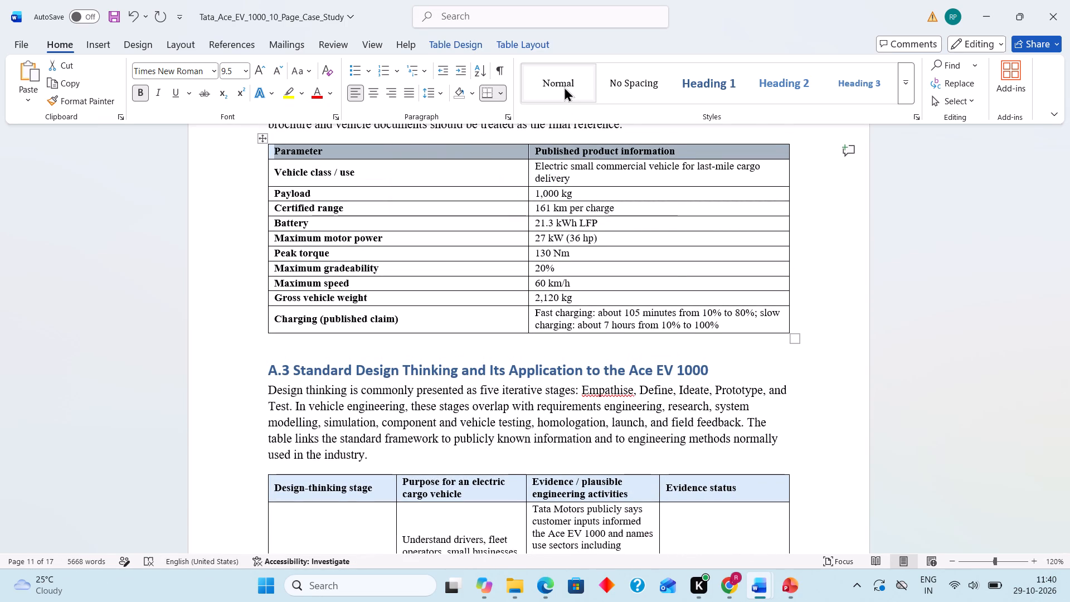
{"action": "left_click", "coordinate": [564, 86]}
{"action": "left_click", "coordinate": [564, 86]}
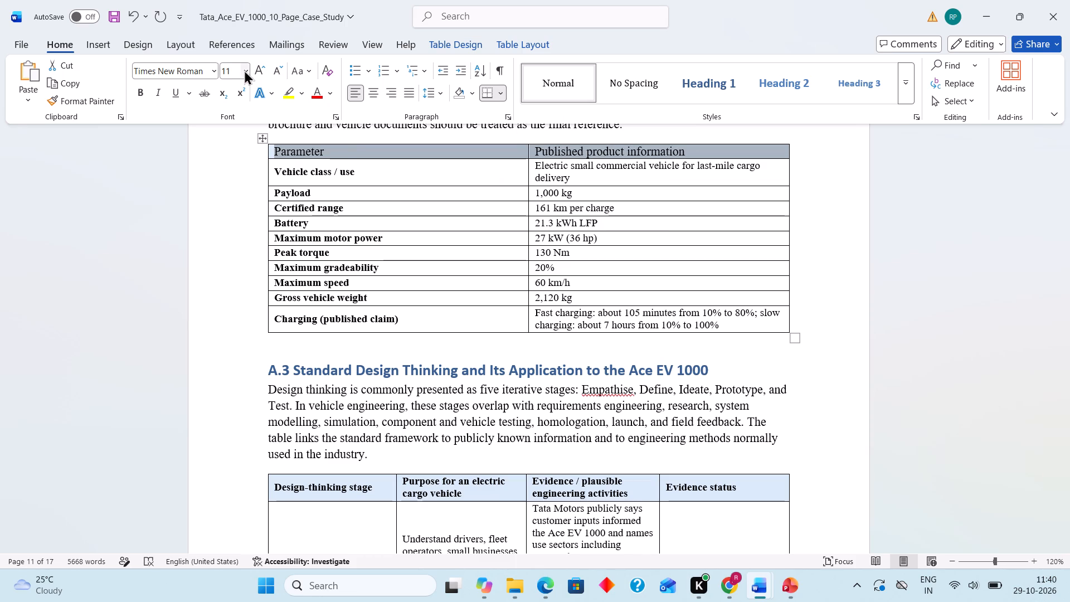
{"action": "left_click", "coordinate": [139, 90]}
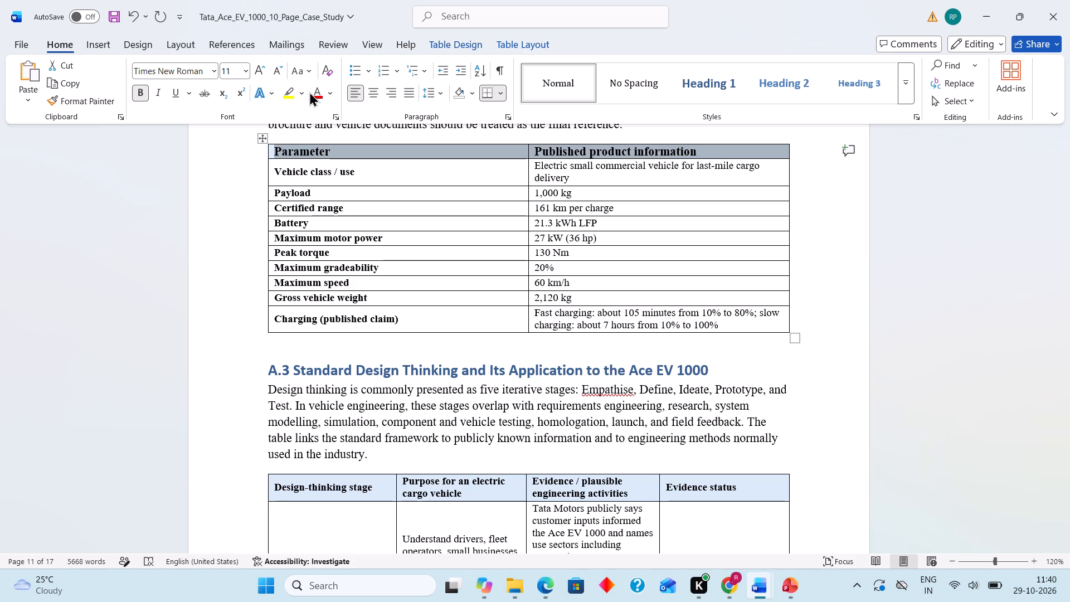
{"action": "left_click", "coordinate": [273, 90]}
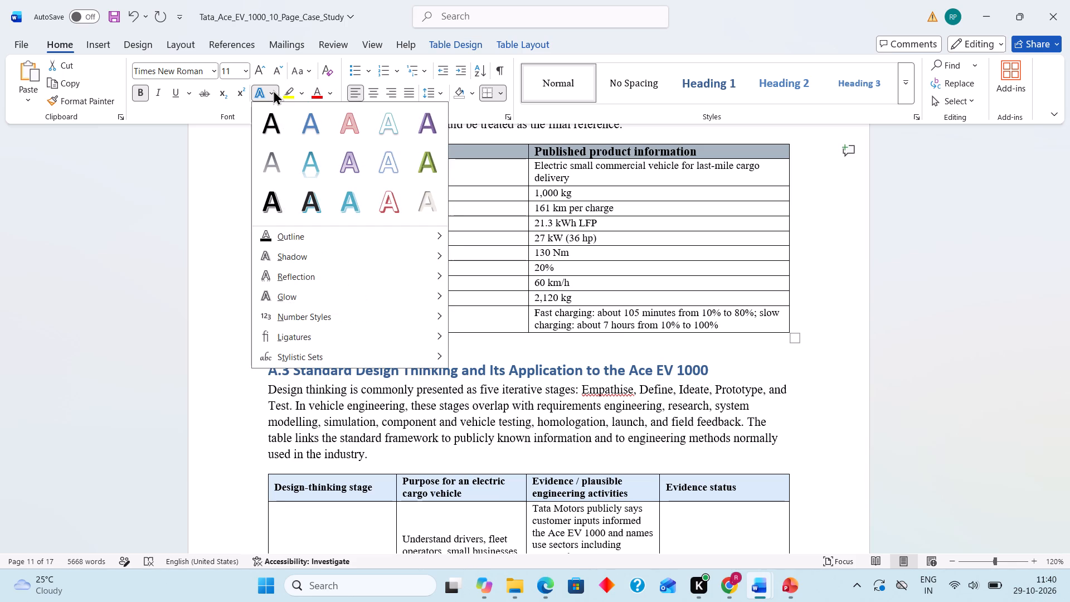
{"action": "left_click", "coordinate": [273, 90]}
{"action": "left_click", "coordinate": [217, 153]}
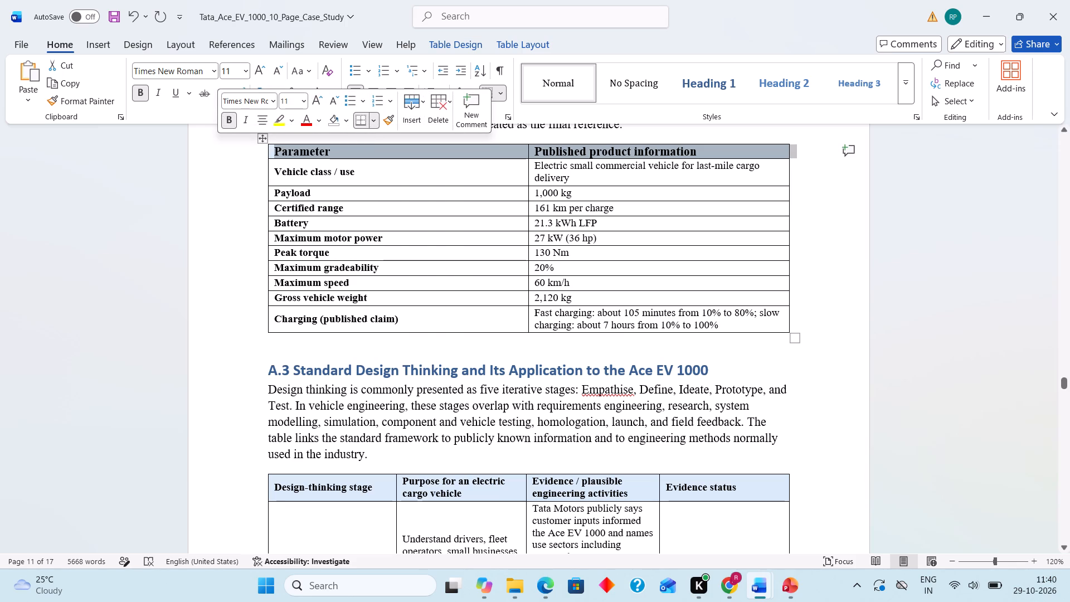
{"action": "left_click", "coordinate": [230, 195]}
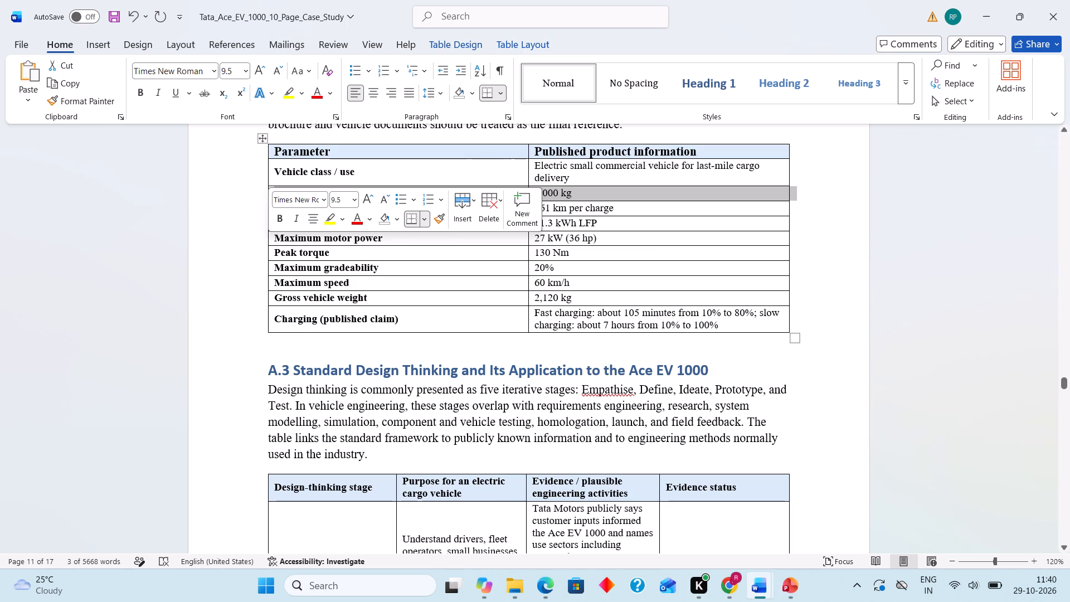
{"action": "left_click", "coordinate": [839, 297]}
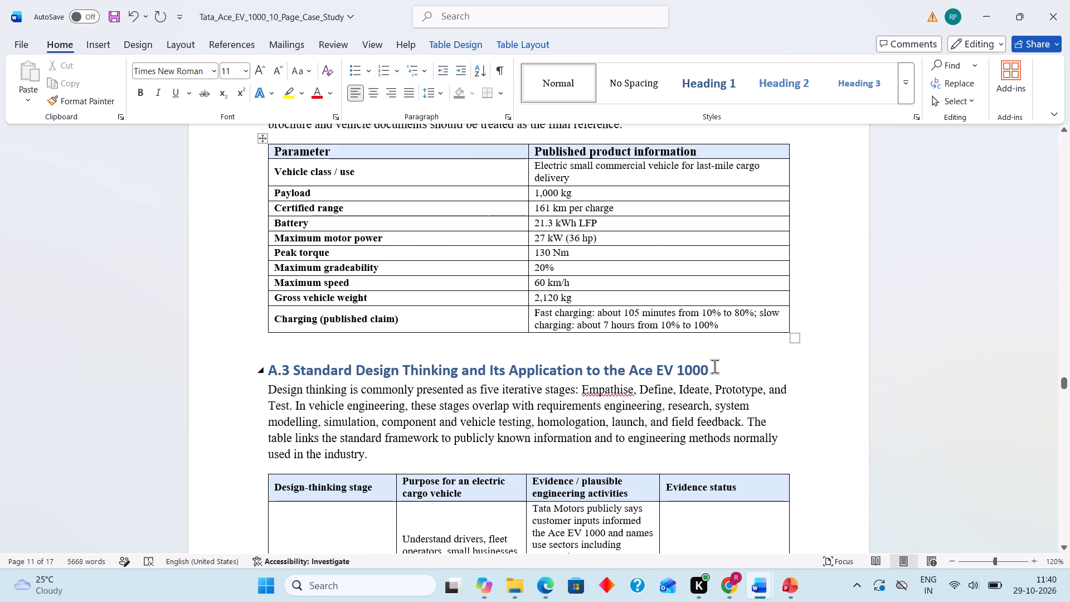
Restyle the A.3 Standard Design Thinking and Its Application to the Ace EV 1000 heading with the Normal style, size 13.5 and bold.
{"action": "left_click_drag", "start_coordinate": [714, 366], "coordinate": [248, 373]}
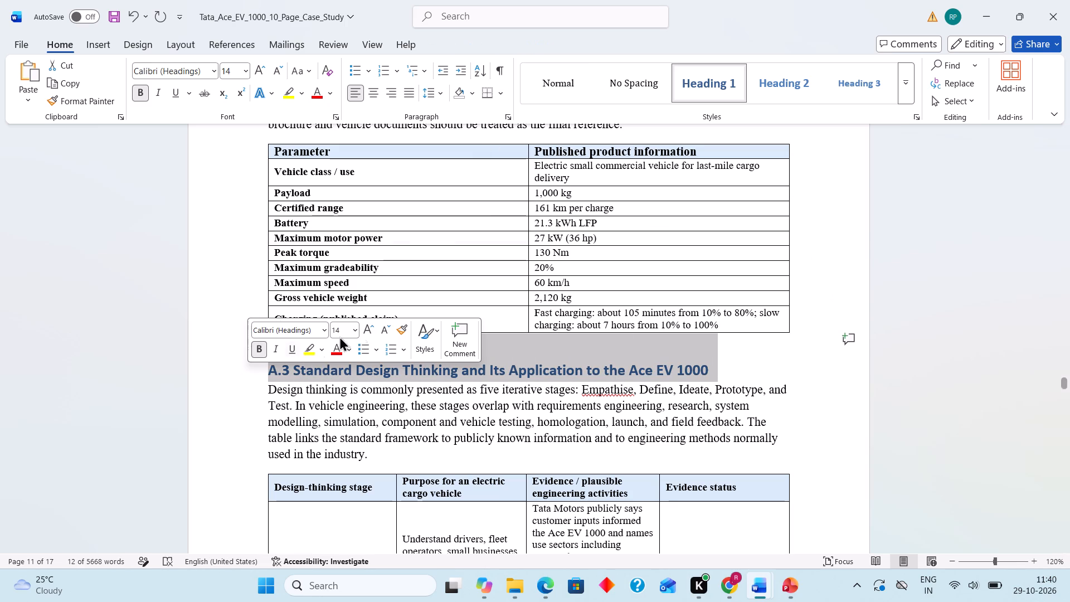
{"action": "left_click", "coordinate": [345, 326]}
{"action": "left_click", "coordinate": [571, 77]}
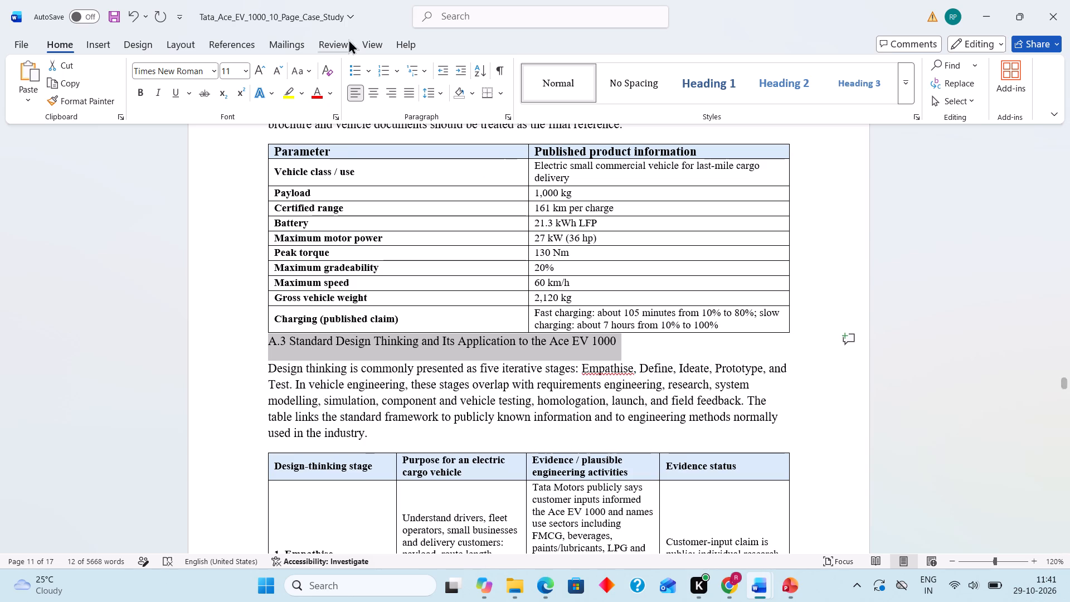
{"action": "left_click", "coordinate": [236, 72]}
{"action": "key", "text": "BackSpace"}
{"action": "type", "text": "13.5"}
{"action": "left_click", "coordinate": [138, 90]}
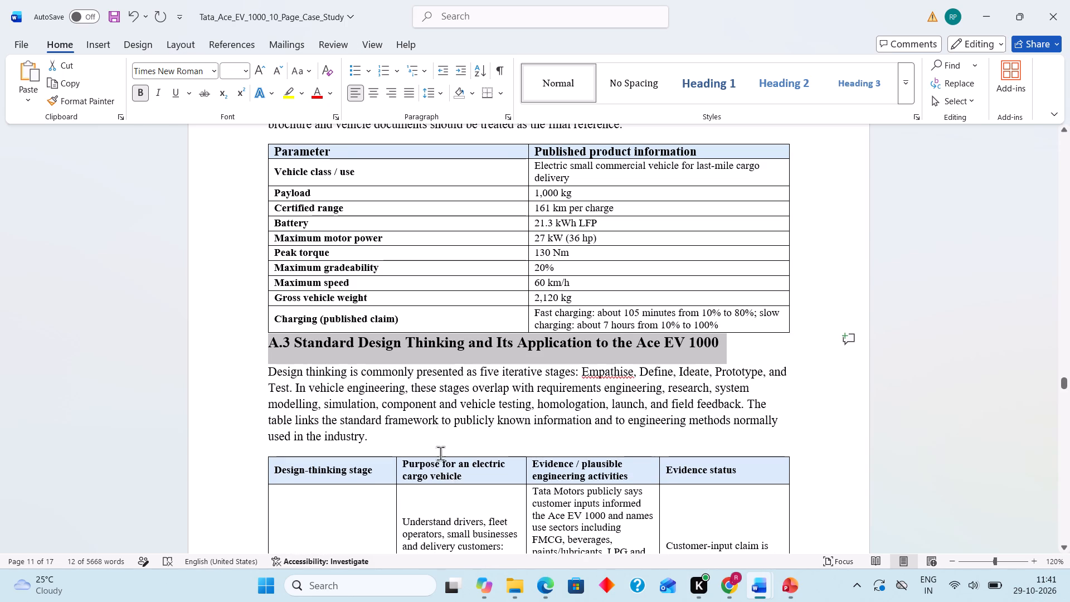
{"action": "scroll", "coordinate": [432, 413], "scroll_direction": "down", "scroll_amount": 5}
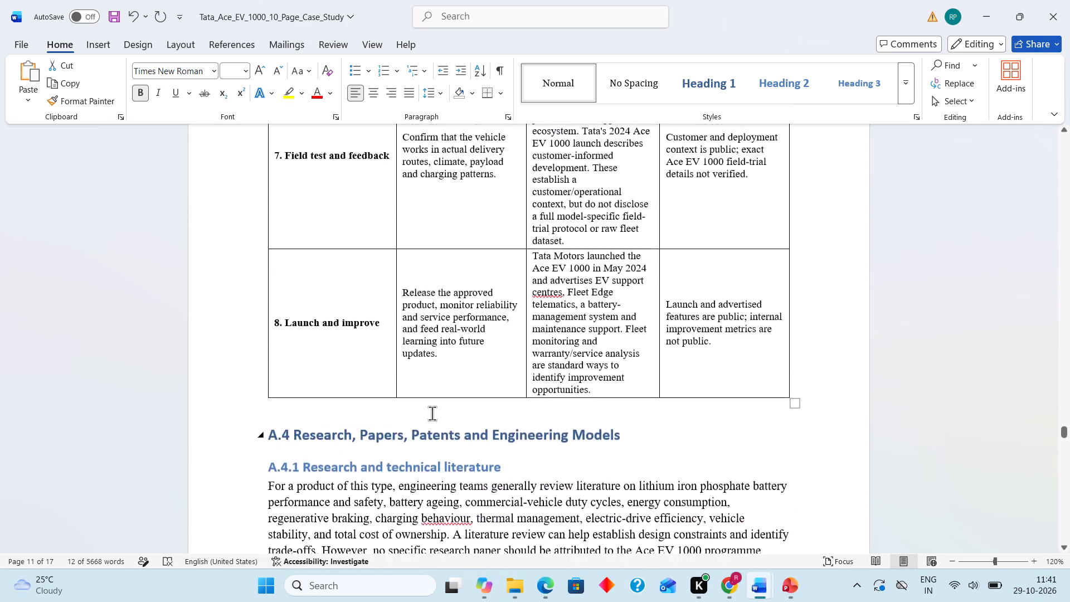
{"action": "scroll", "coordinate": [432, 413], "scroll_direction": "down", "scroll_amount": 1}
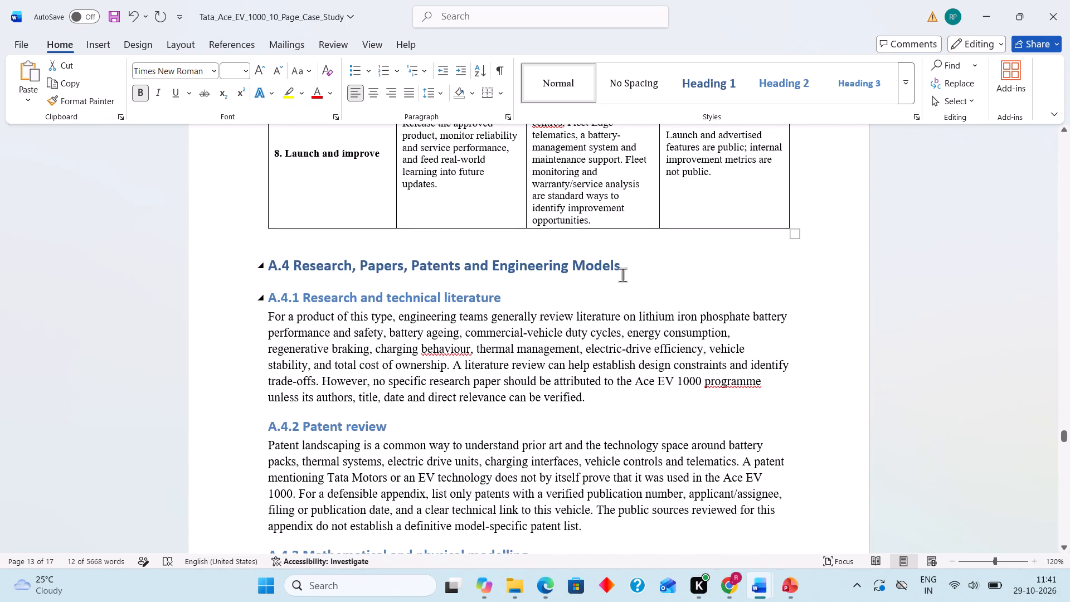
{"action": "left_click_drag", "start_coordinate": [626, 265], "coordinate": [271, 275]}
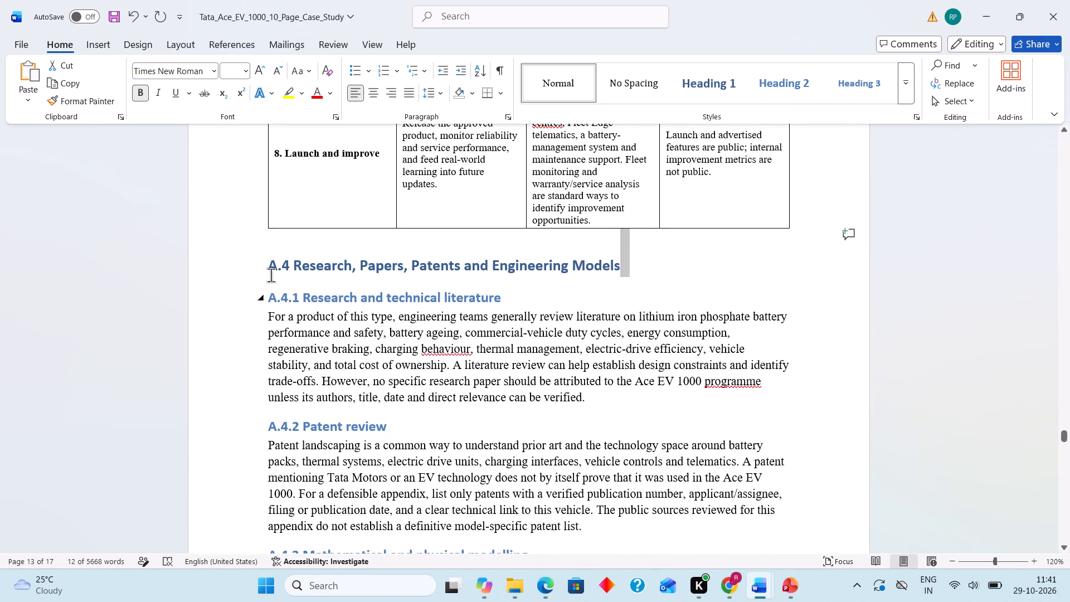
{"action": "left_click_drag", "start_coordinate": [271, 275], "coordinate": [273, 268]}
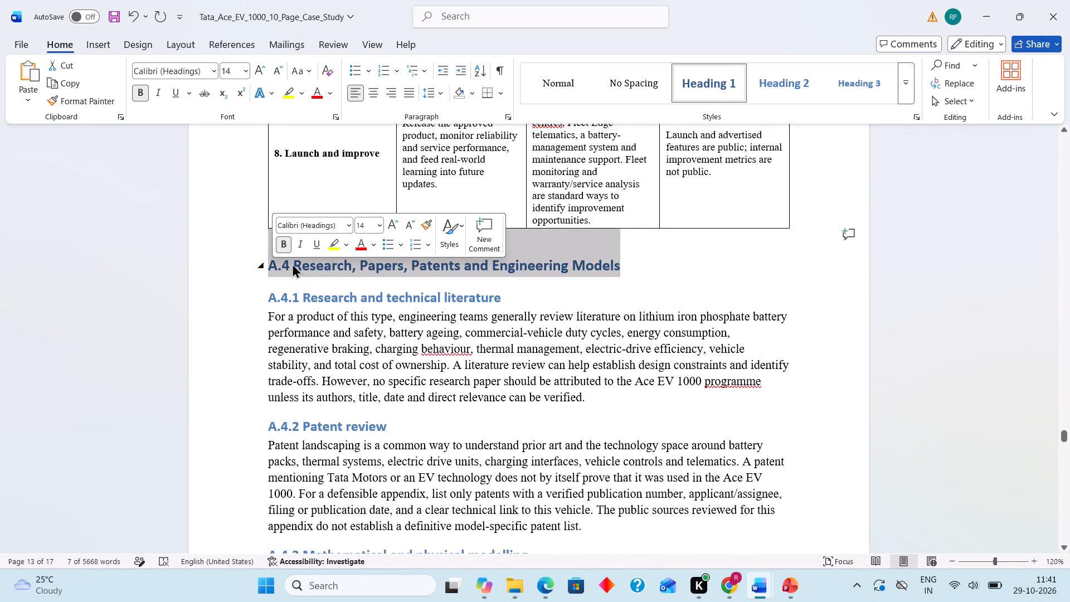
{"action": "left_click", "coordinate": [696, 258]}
Review the heading and table formatting from the end of Chapter 8 through Chapter 9 to the approval scheme table.
{"action": "scroll", "coordinate": [696, 258], "scroll_direction": "up", "scroll_amount": 2}
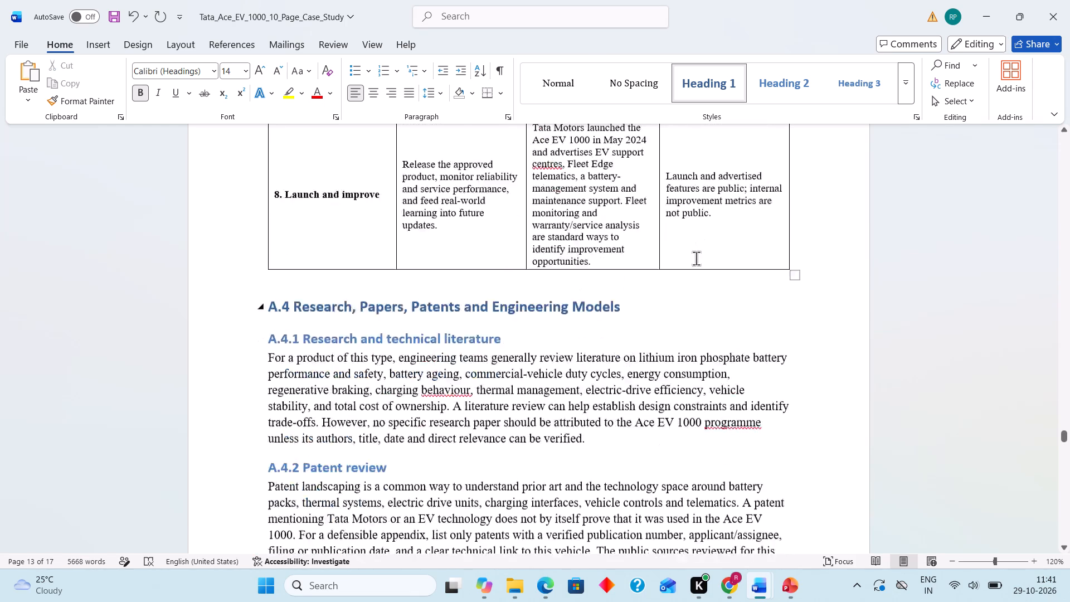
{"action": "scroll", "coordinate": [696, 258], "scroll_direction": "up", "scroll_amount": 3}
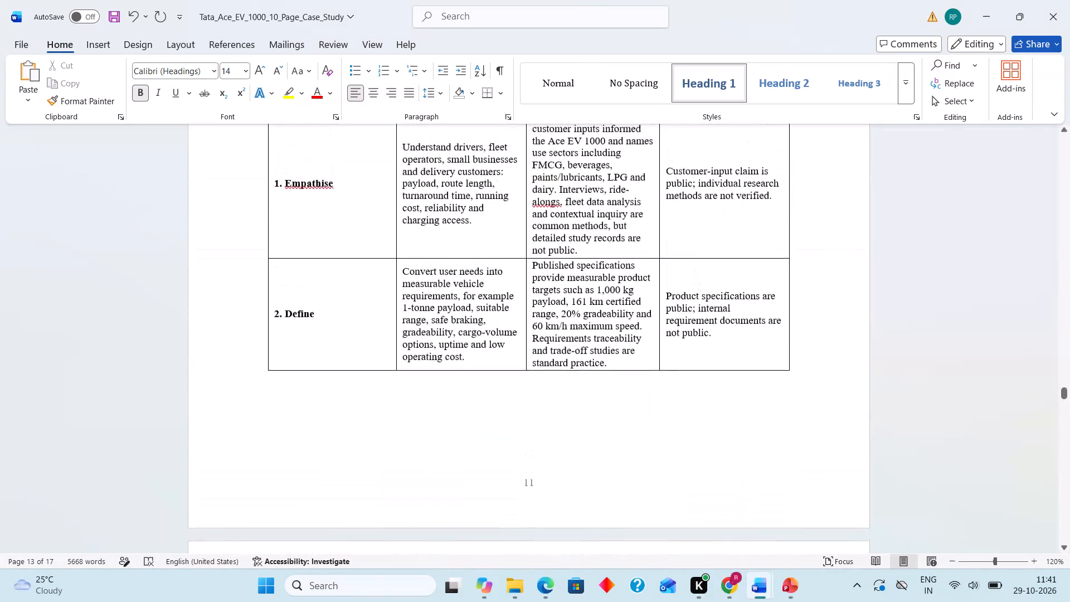
{"action": "scroll", "coordinate": [696, 258], "scroll_direction": "up", "scroll_amount": 2}
{"action": "scroll", "coordinate": [696, 258], "scroll_direction": "down", "scroll_amount": 1}
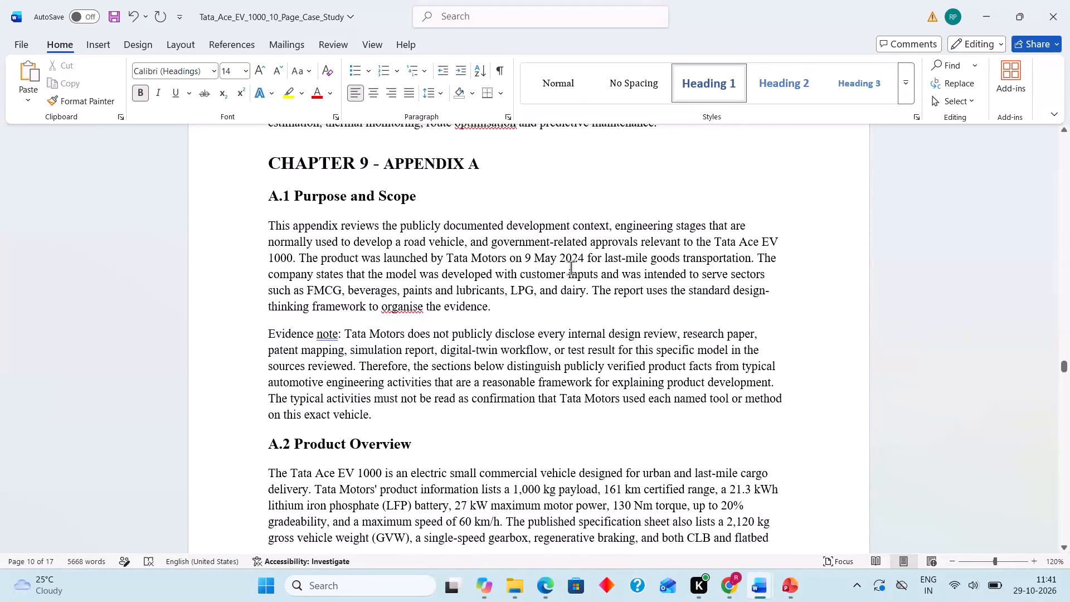
{"action": "scroll", "coordinate": [547, 219], "scroll_direction": "up", "scroll_amount": 1}
{"action": "scroll", "coordinate": [547, 219], "scroll_direction": "down", "scroll_amount": 1}
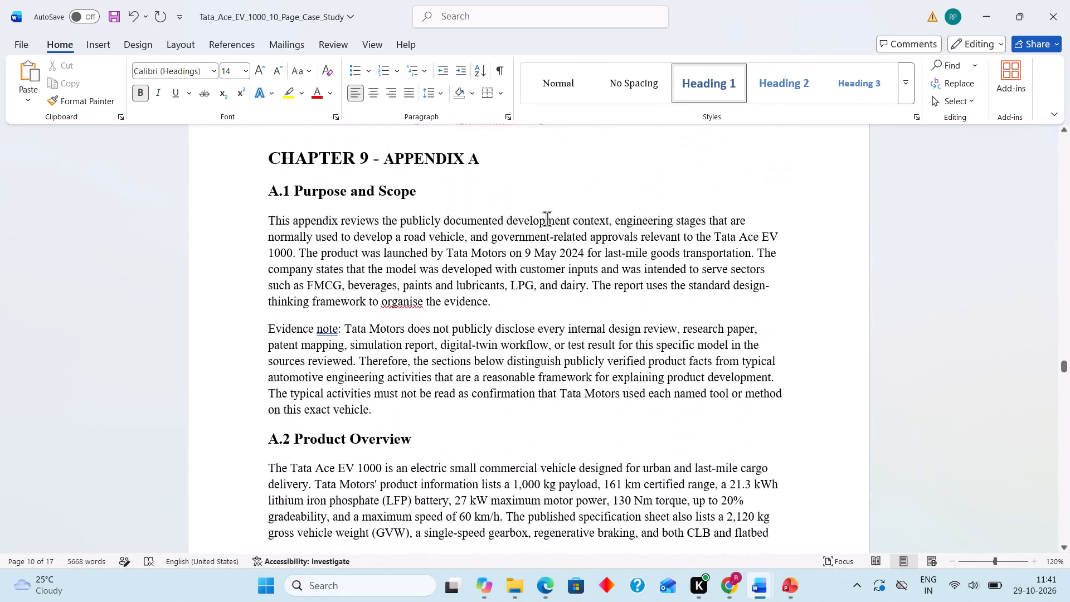
{"action": "scroll", "coordinate": [547, 219], "scroll_direction": "down", "scroll_amount": 1}
{"action": "scroll", "coordinate": [547, 219], "scroll_direction": "up", "scroll_amount": 1}
{"action": "scroll", "coordinate": [547, 219], "scroll_direction": "down", "scroll_amount": 1}
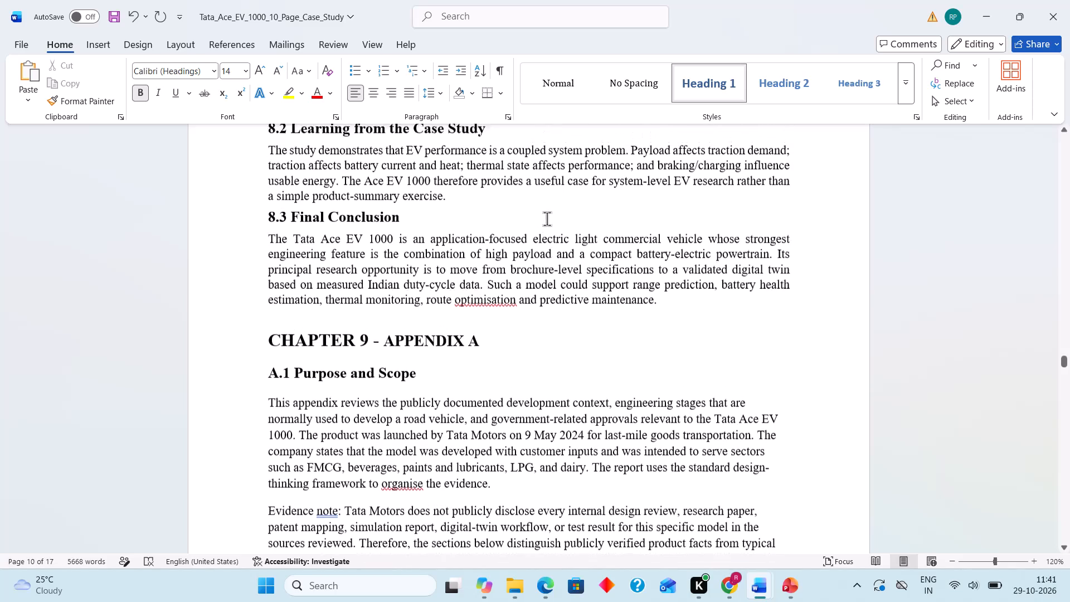
{"action": "scroll", "coordinate": [547, 219], "scroll_direction": "down", "scroll_amount": 4}
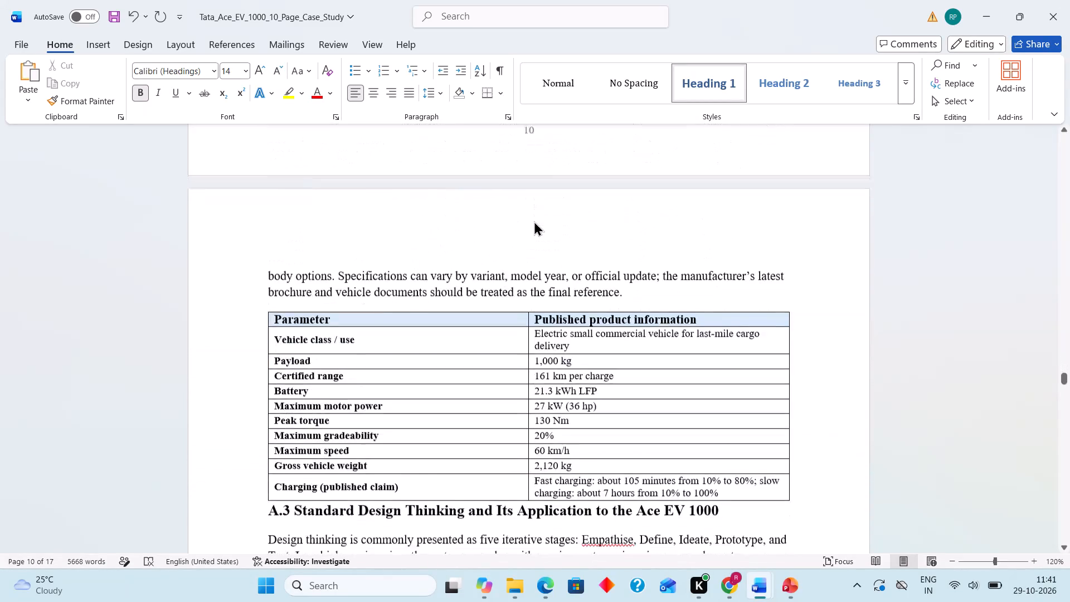
{"action": "scroll", "coordinate": [534, 221], "scroll_direction": "down", "scroll_amount": 7}
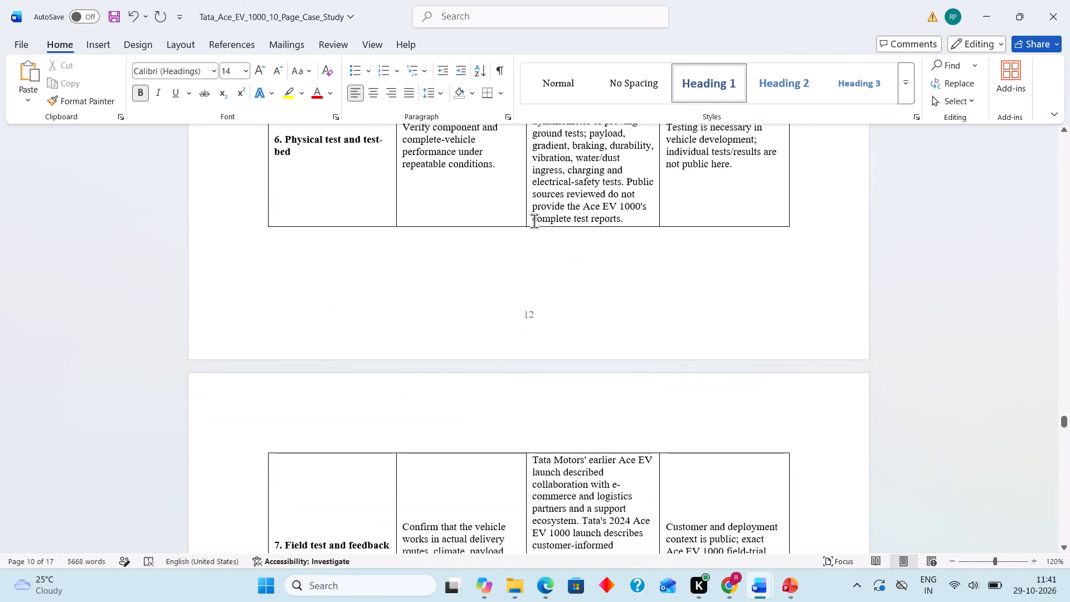
{"action": "scroll", "coordinate": [534, 221], "scroll_direction": "down", "scroll_amount": 2}
{"action": "scroll", "coordinate": [534, 221], "scroll_direction": "up", "scroll_amount": 1}
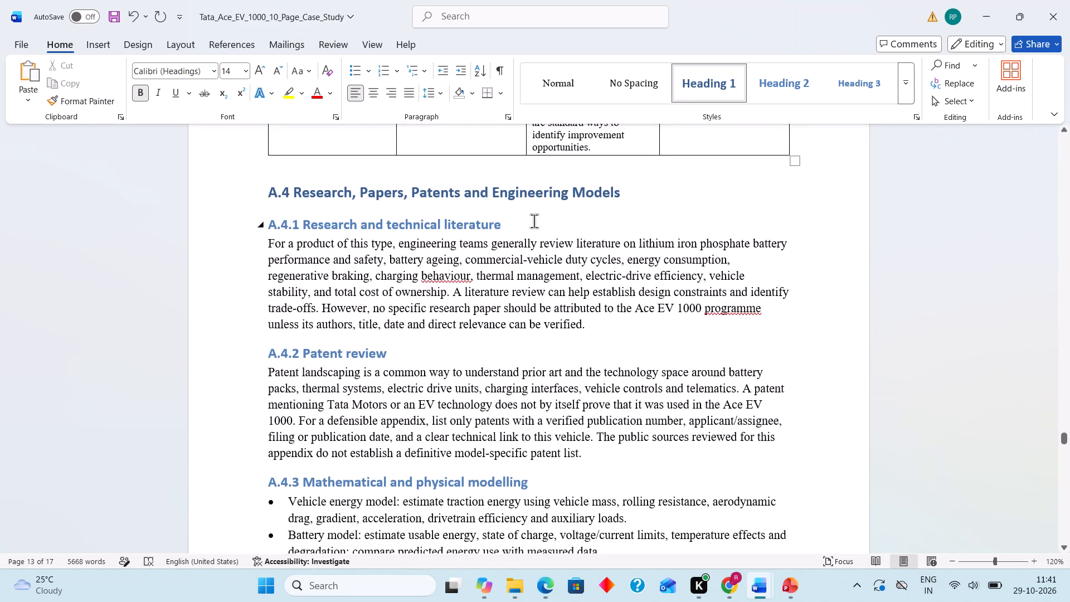
{"action": "scroll", "coordinate": [534, 221], "scroll_direction": "down", "scroll_amount": 3}
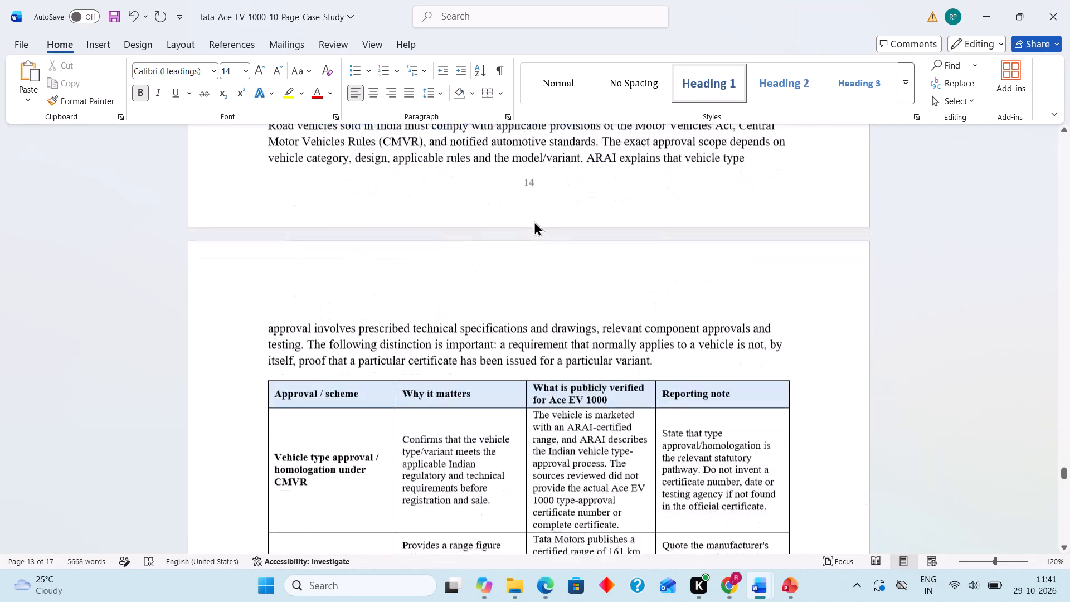
Review the heading formatting from the approval scheme table through A.8 Conclusion and back to the A.3 design-thinking table.
{"action": "scroll", "coordinate": [534, 221], "scroll_direction": "up", "scroll_amount": 1}
{"action": "scroll", "coordinate": [534, 221], "scroll_direction": "down", "scroll_amount": 3}
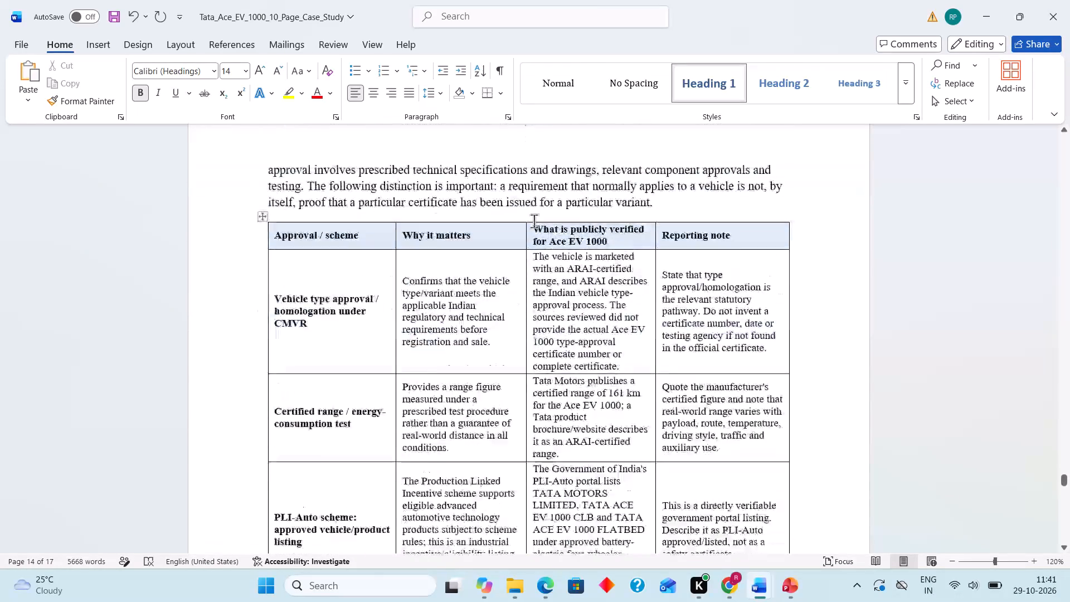
{"action": "scroll", "coordinate": [534, 221], "scroll_direction": "down", "scroll_amount": 3}
{"action": "scroll", "coordinate": [497, 274], "scroll_direction": "down", "scroll_amount": 1}
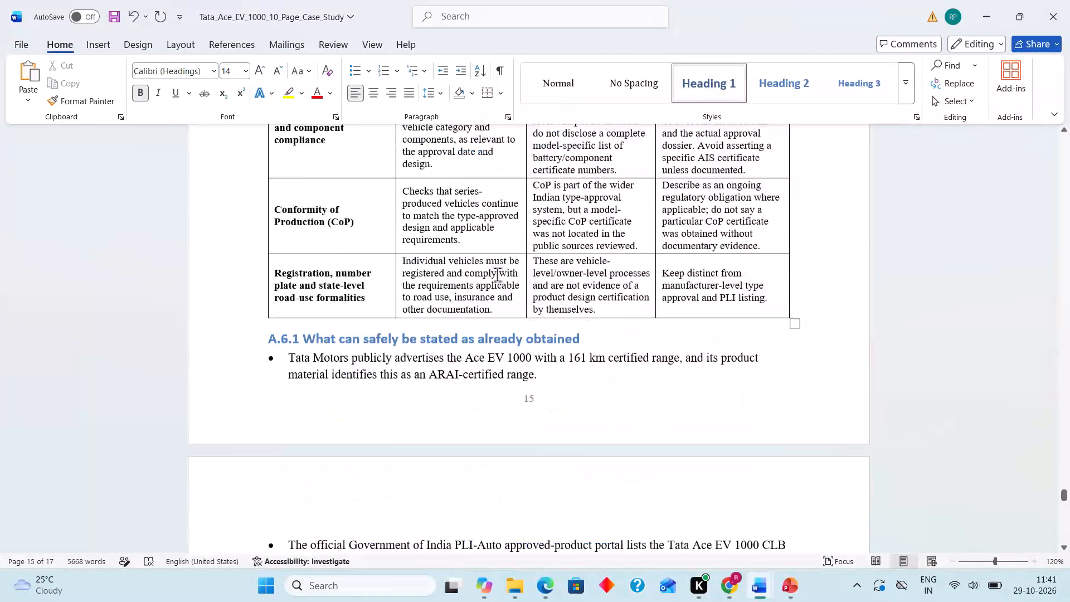
{"action": "scroll", "coordinate": [497, 274], "scroll_direction": "down", "scroll_amount": 2}
{"action": "scroll", "coordinate": [497, 274], "scroll_direction": "right", "scroll_amount": 1}
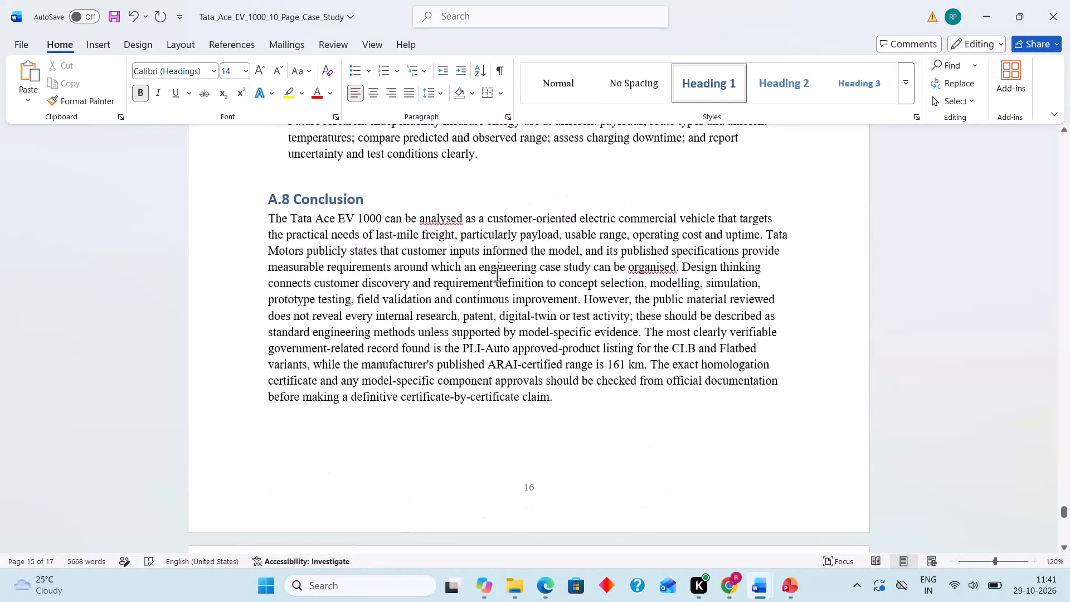
{"action": "scroll", "coordinate": [497, 274], "scroll_direction": "right", "scroll_amount": 1}
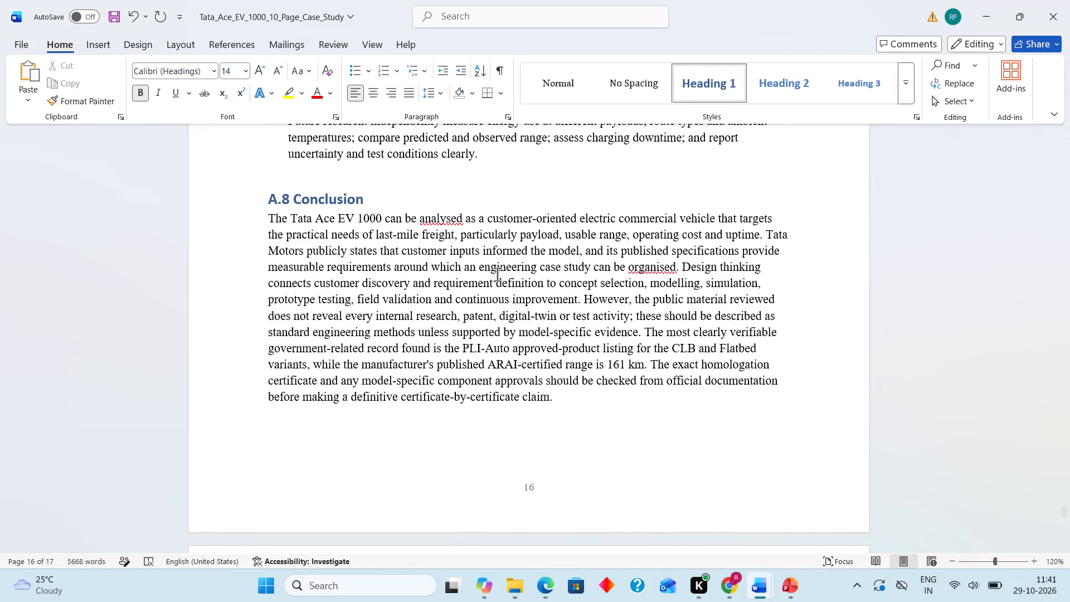
{"action": "scroll", "coordinate": [497, 274], "scroll_direction": "up", "scroll_amount": 9}
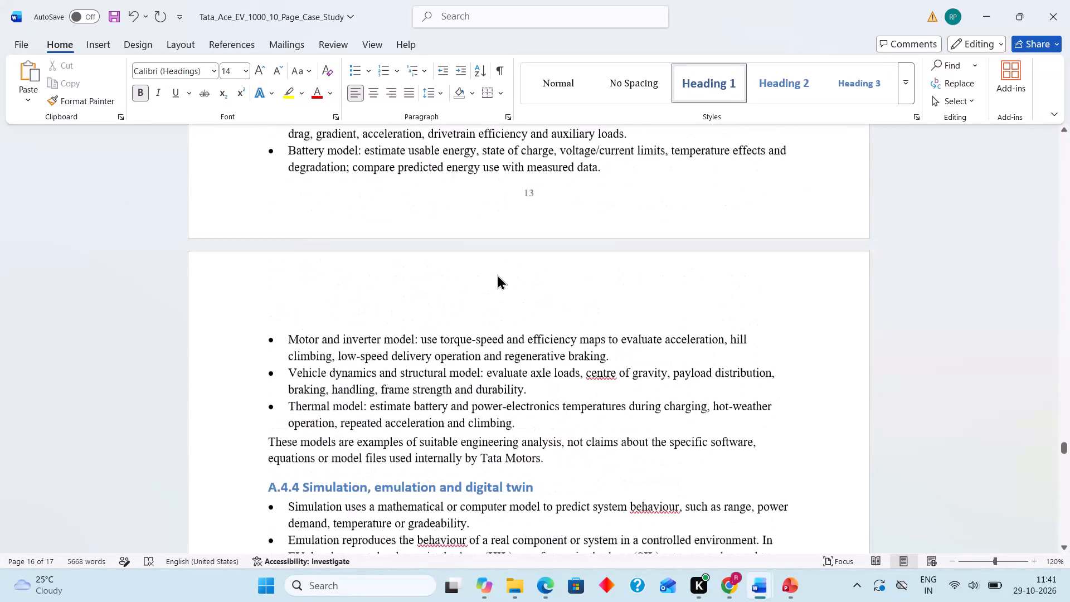
{"action": "scroll", "coordinate": [497, 274], "scroll_direction": "up", "scroll_amount": 4}
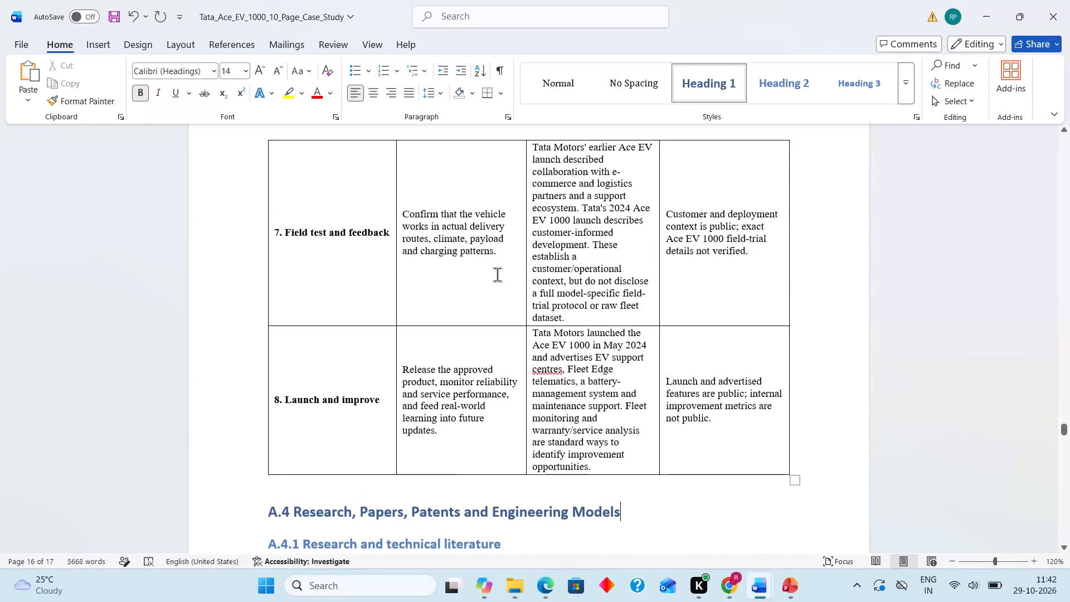
{"action": "scroll", "coordinate": [497, 274], "scroll_direction": "up", "scroll_amount": 8}
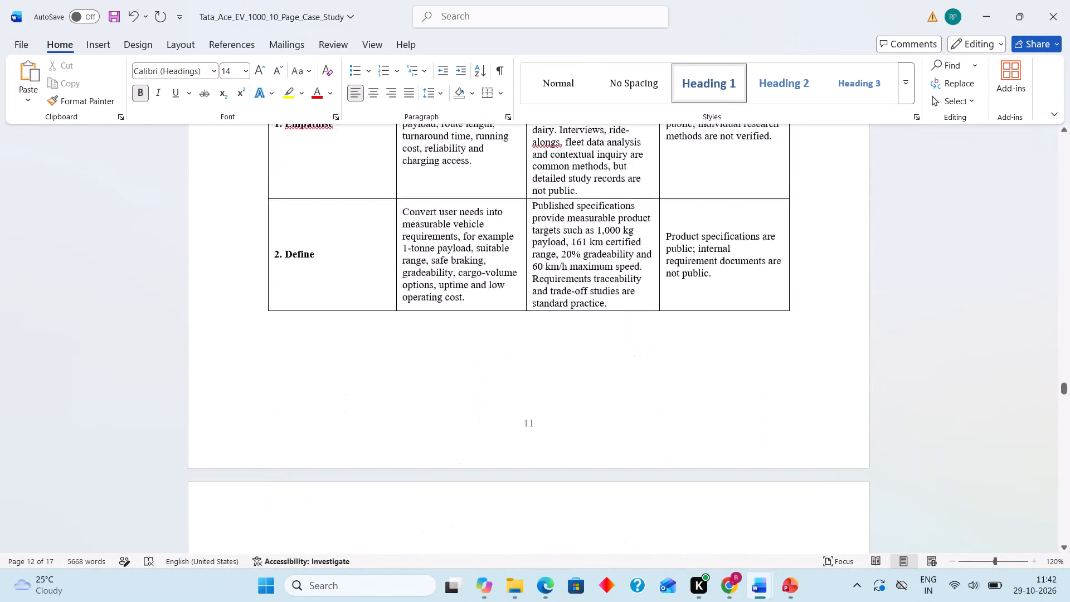
Restyle the A.4 Research, Papers, Patents and Engineering Models heading with the Normal style, size 13.5 and bold.
{"action": "scroll", "coordinate": [497, 274], "scroll_direction": "down", "scroll_amount": 6}
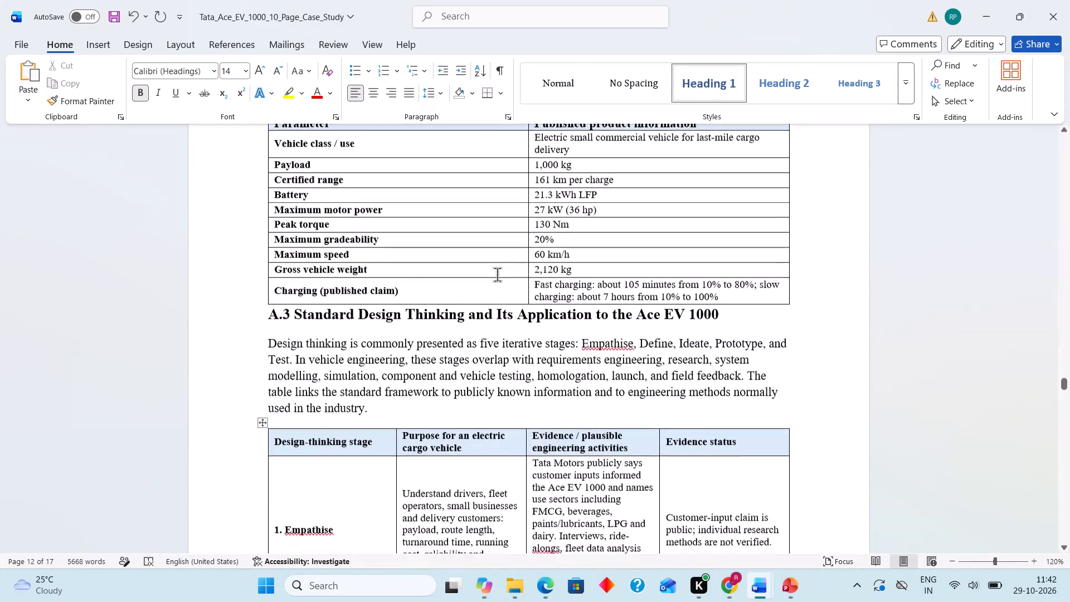
{"action": "scroll", "coordinate": [497, 274], "scroll_direction": "down", "scroll_amount": 3}
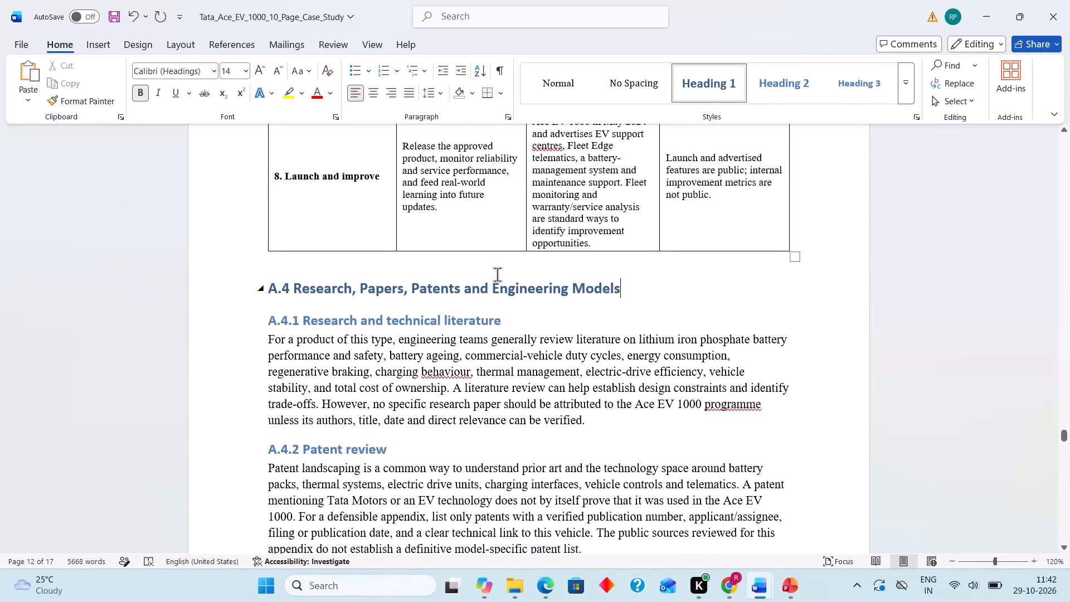
{"action": "scroll", "coordinate": [497, 274], "scroll_direction": "down", "scroll_amount": 1}
{"action": "left_click_drag", "start_coordinate": [629, 263], "coordinate": [409, 274]}
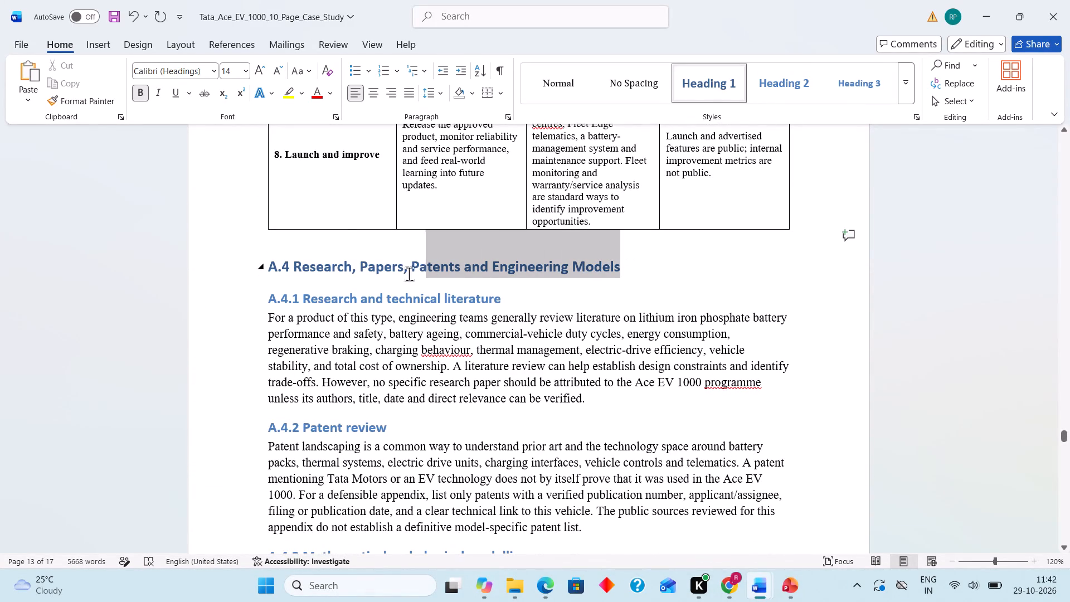
{"action": "left_click_drag", "start_coordinate": [409, 274], "coordinate": [271, 267]}
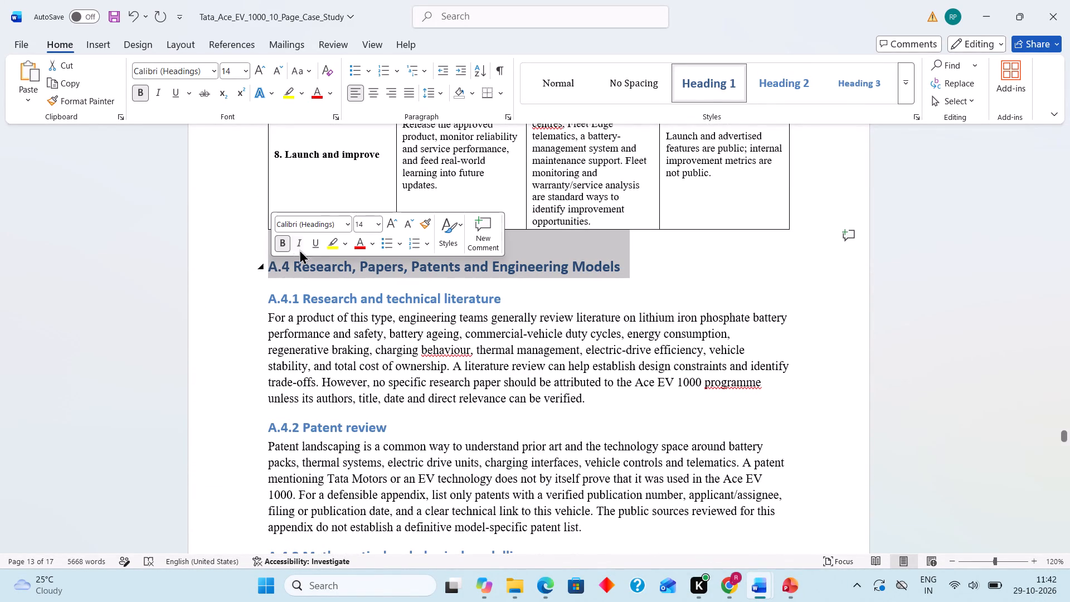
{"action": "left_click", "coordinate": [367, 222]}
{"action": "type", "text": "13"}
{"action": "key", "text": "period"}
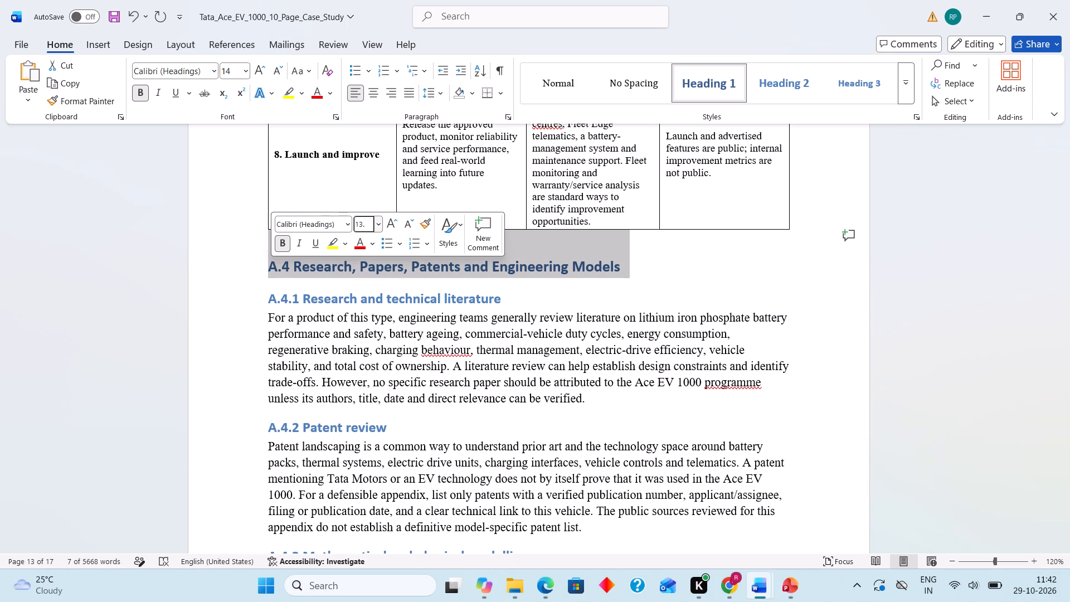
{"action": "key", "text": "5"}
{"action": "left_click", "coordinate": [562, 86]}
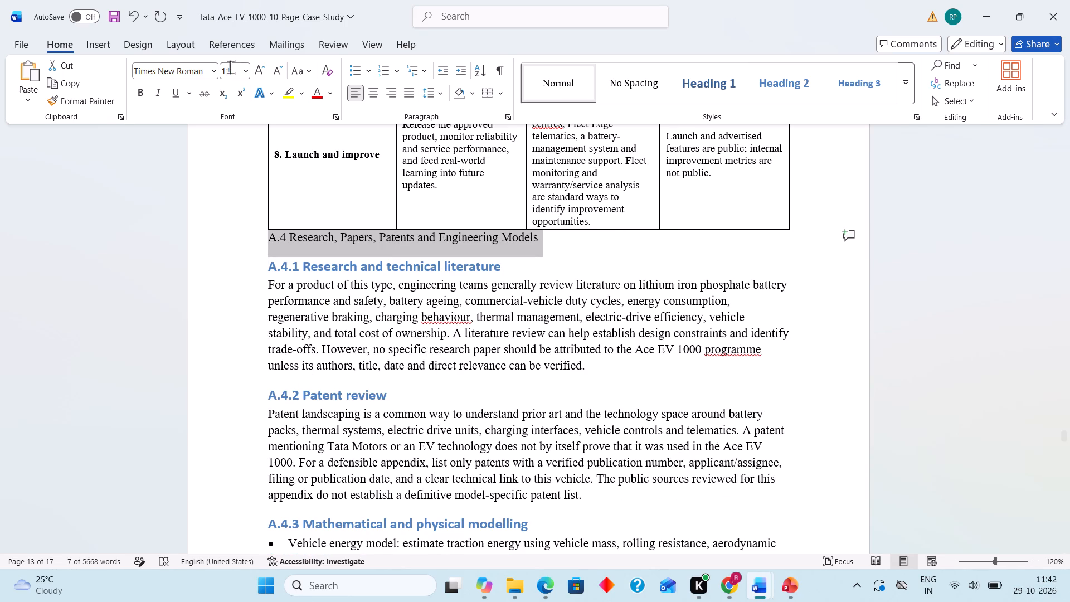
{"action": "left_click", "coordinate": [230, 67]}
{"action": "key", "text": "BackSpace"}
{"action": "type", "text": "13.5"}
{"action": "left_click", "coordinate": [138, 90]}
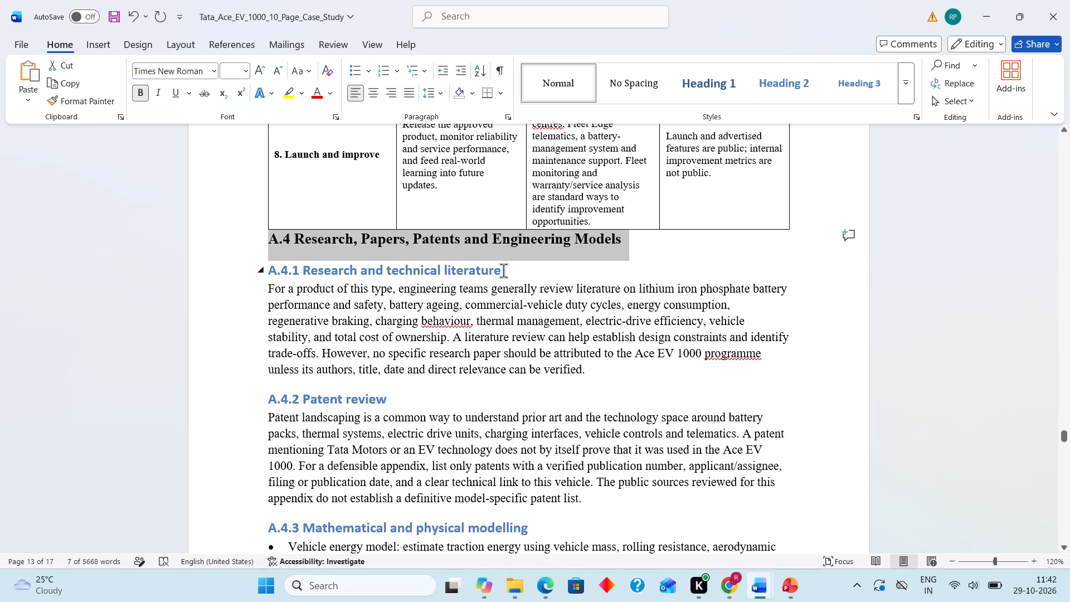
Restyle the A.4.1 Research and technical literature subheading with the Normal style, size 13.5 and bold.
{"action": "left_click_drag", "start_coordinate": [503, 270], "coordinate": [266, 269]}
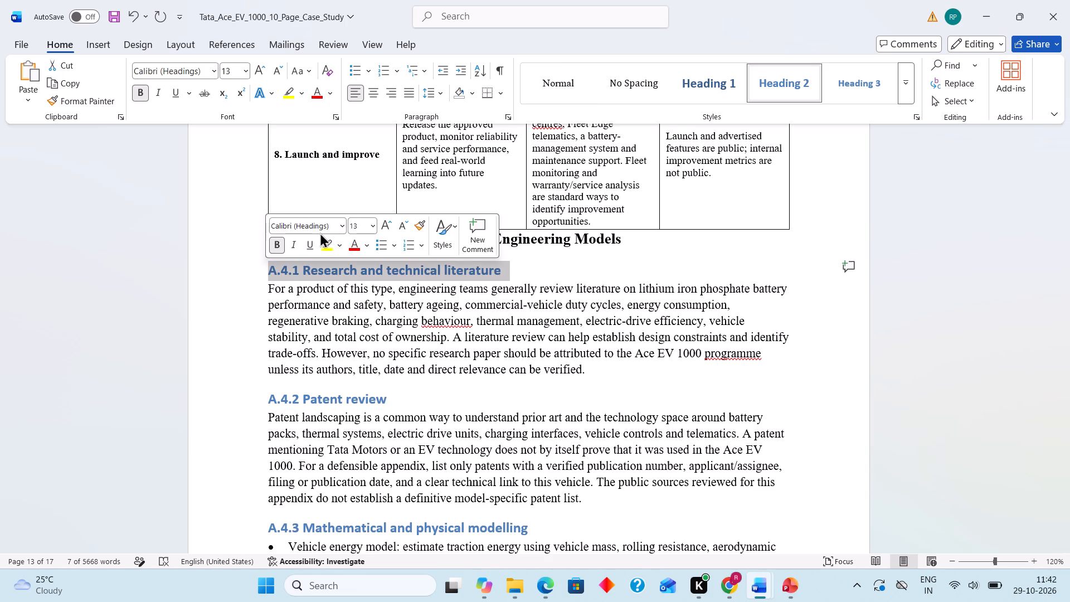
{"action": "left_click", "coordinate": [566, 81]}
{"action": "left_click", "coordinate": [232, 73]}
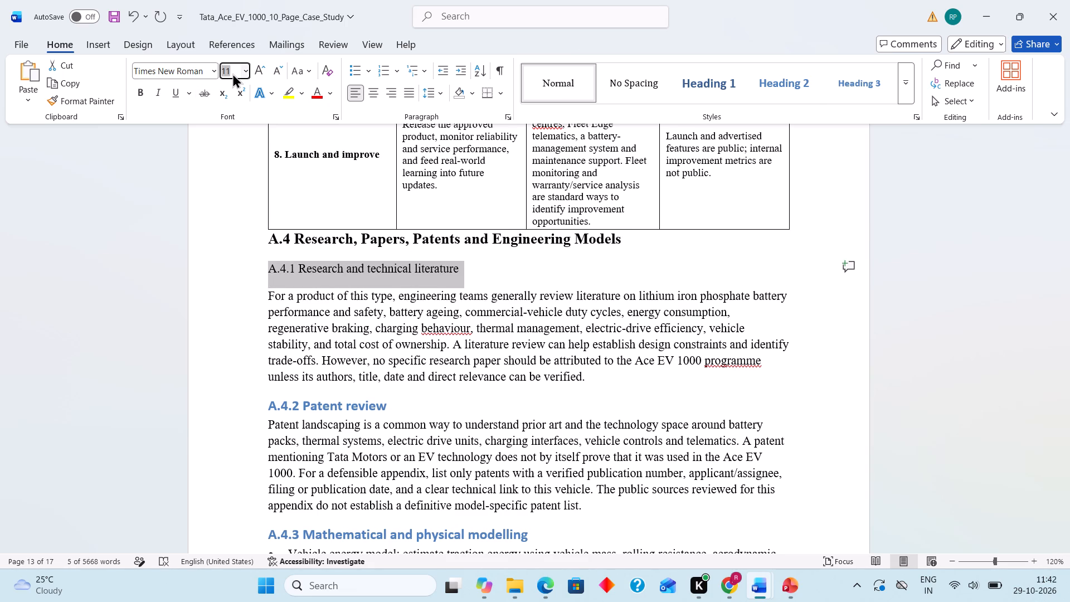
{"action": "key", "text": "BackSpace"}
{"action": "type", "text": "13.5"}
{"action": "left_click", "coordinate": [138, 92]}
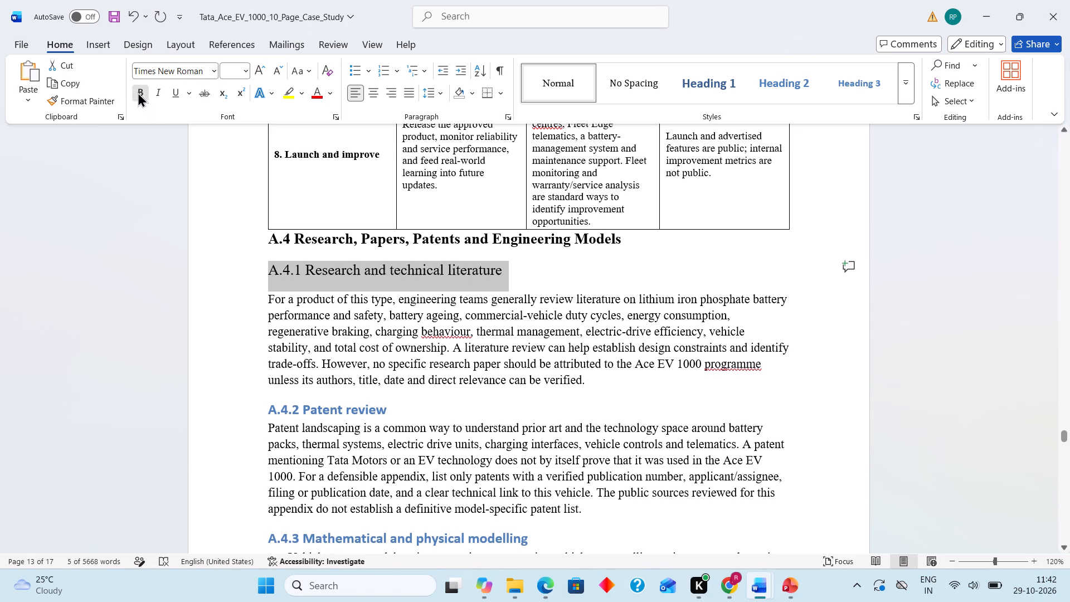
Restyle the A.4.2 Patent review subheading with the Normal style, size 13.5 and bold.
{"action": "scroll", "coordinate": [342, 328], "scroll_direction": "down", "scroll_amount": 1}
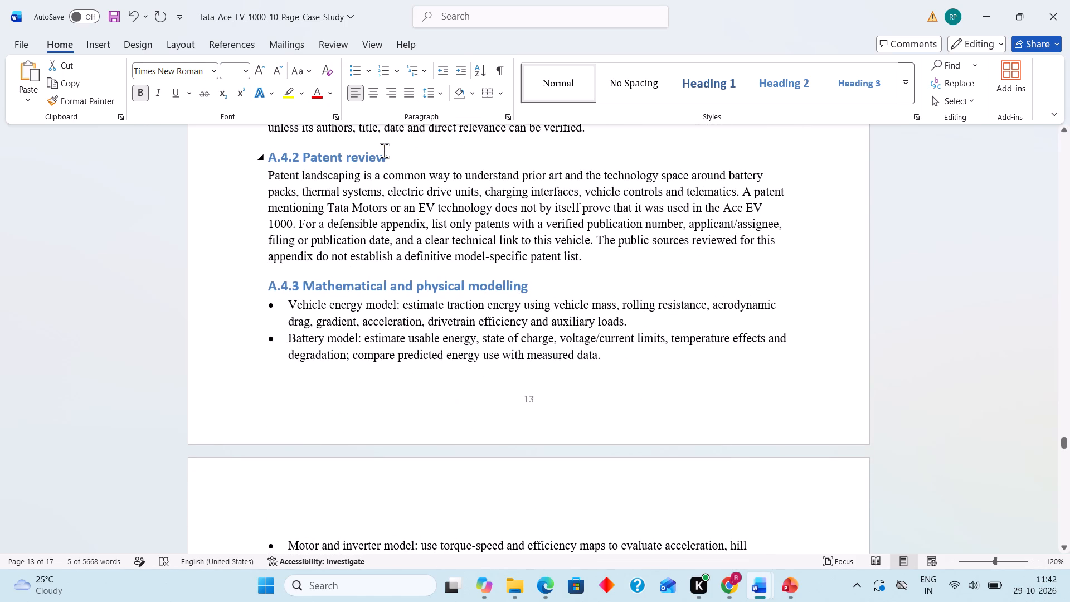
{"action": "left_click_drag", "start_coordinate": [388, 157], "coordinate": [266, 158]}
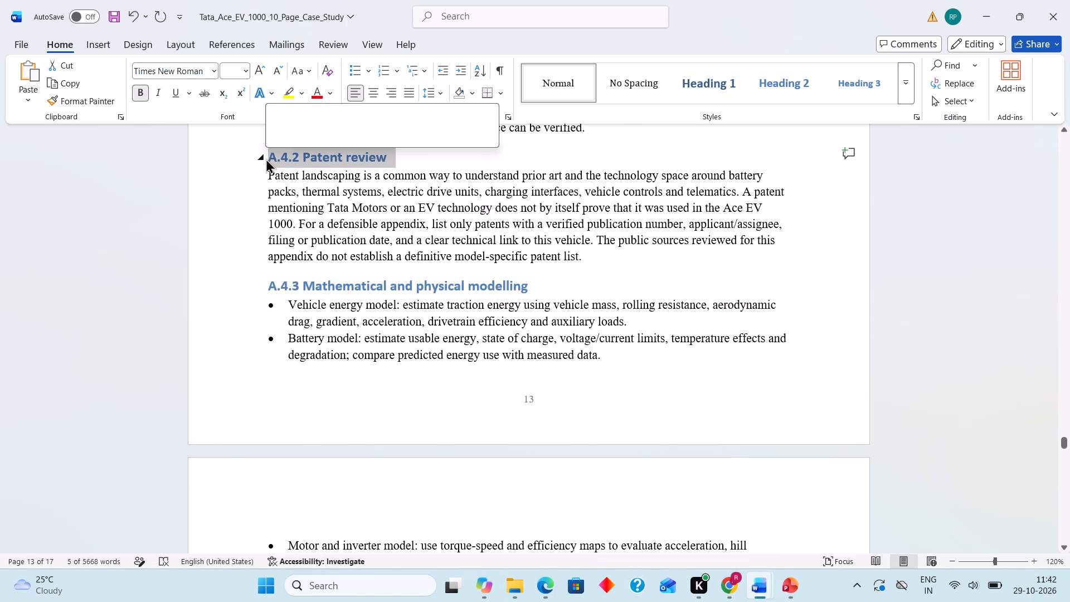
{"action": "left_click", "coordinate": [566, 77]}
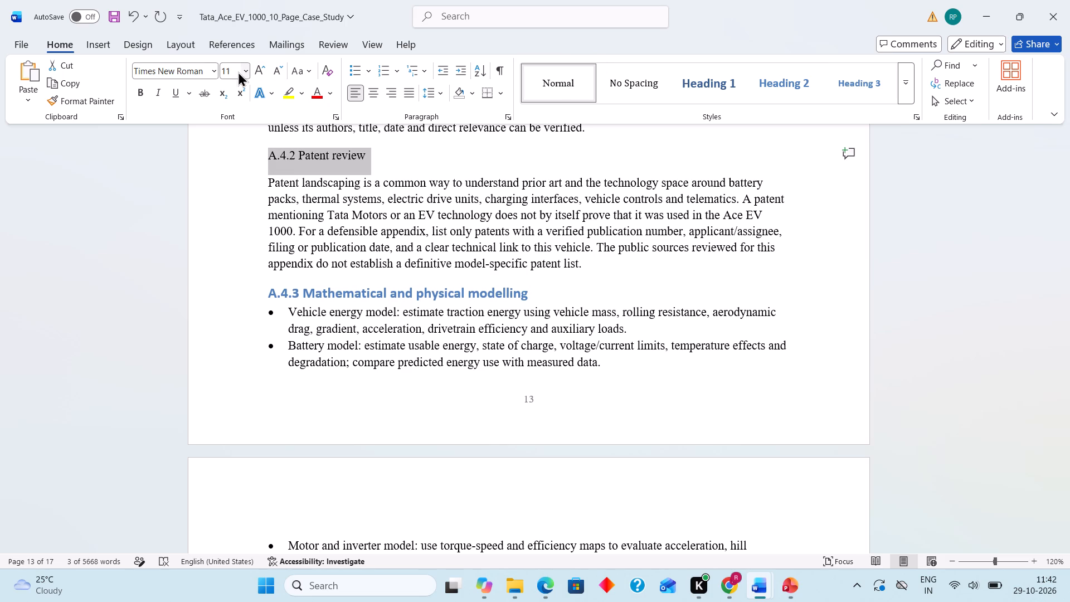
{"action": "left_click", "coordinate": [238, 71]}
{"action": "key", "text": "BackSpace"}
{"action": "type", "text": "13.5"}
{"action": "left_click", "coordinate": [147, 88]}
Review the whole report from the cover page to the final references, comparing chapter and appendix heading formatting.
{"action": "scroll", "coordinate": [147, 88], "scroll_direction": "up", "scroll_amount": 6}
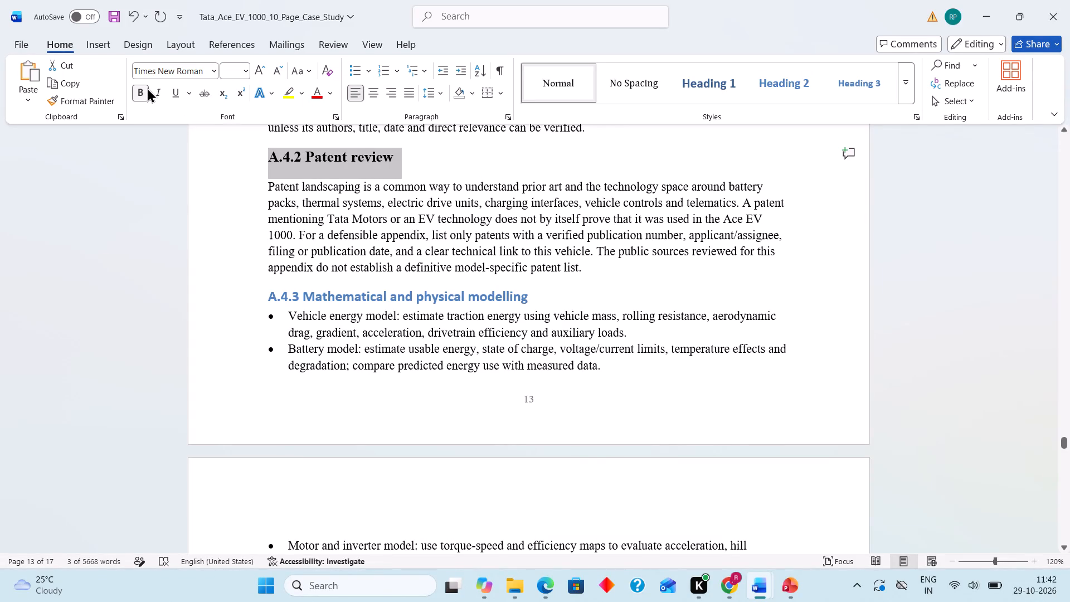
{"action": "scroll", "coordinate": [261, 188], "scroll_direction": "up", "scroll_amount": 12}
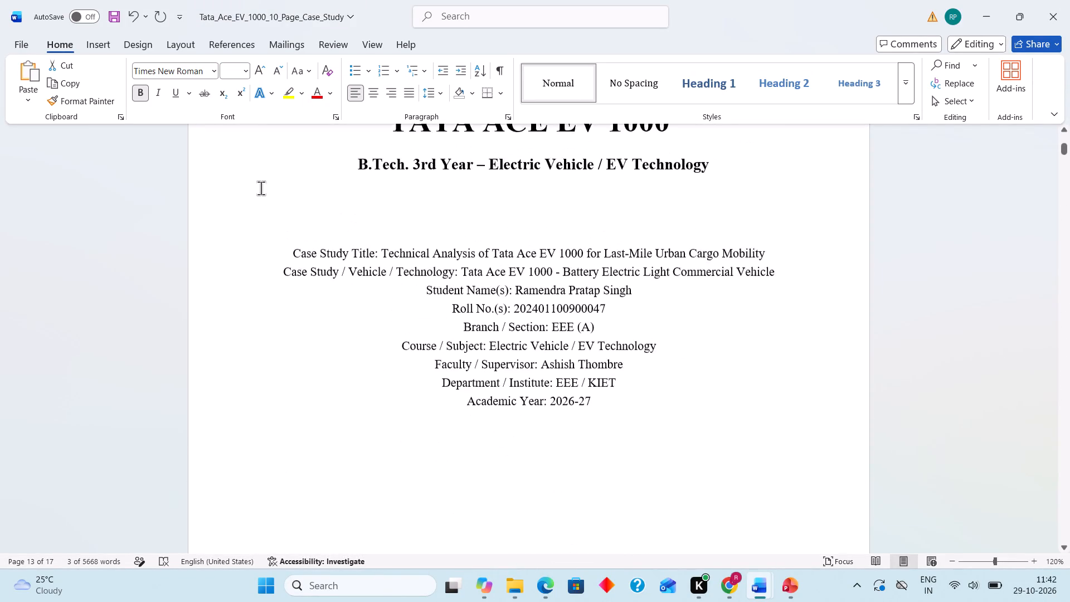
{"action": "scroll", "coordinate": [261, 188], "scroll_direction": "down", "scroll_amount": 3}
{"action": "scroll", "coordinate": [261, 188], "scroll_direction": "up", "scroll_amount": 2}
{"action": "scroll", "coordinate": [261, 188], "scroll_direction": "down", "scroll_amount": 3}
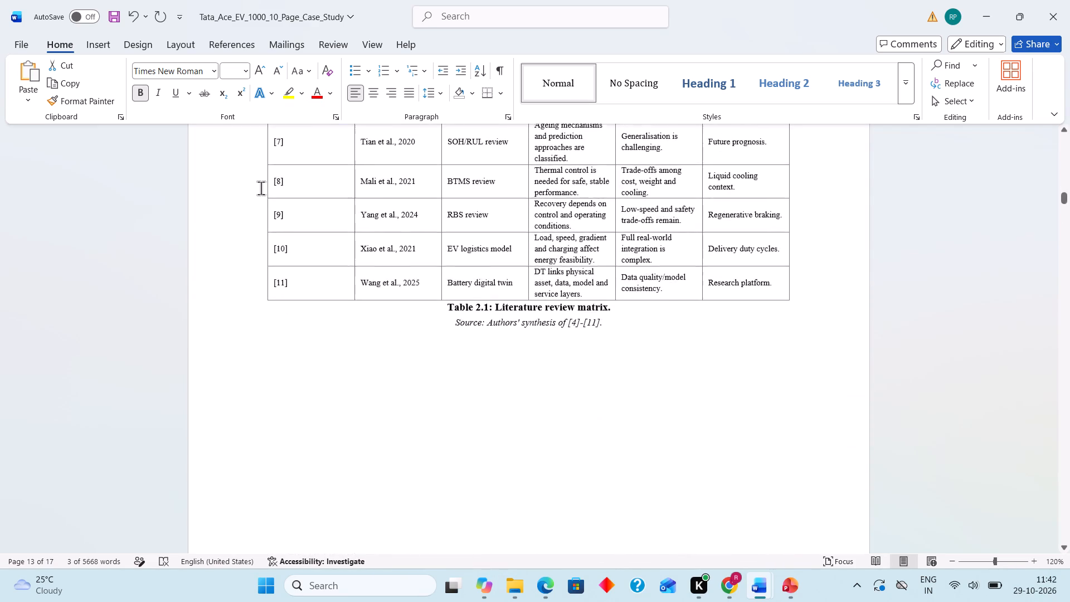
{"action": "scroll", "coordinate": [261, 188], "scroll_direction": "down", "scroll_amount": 3}
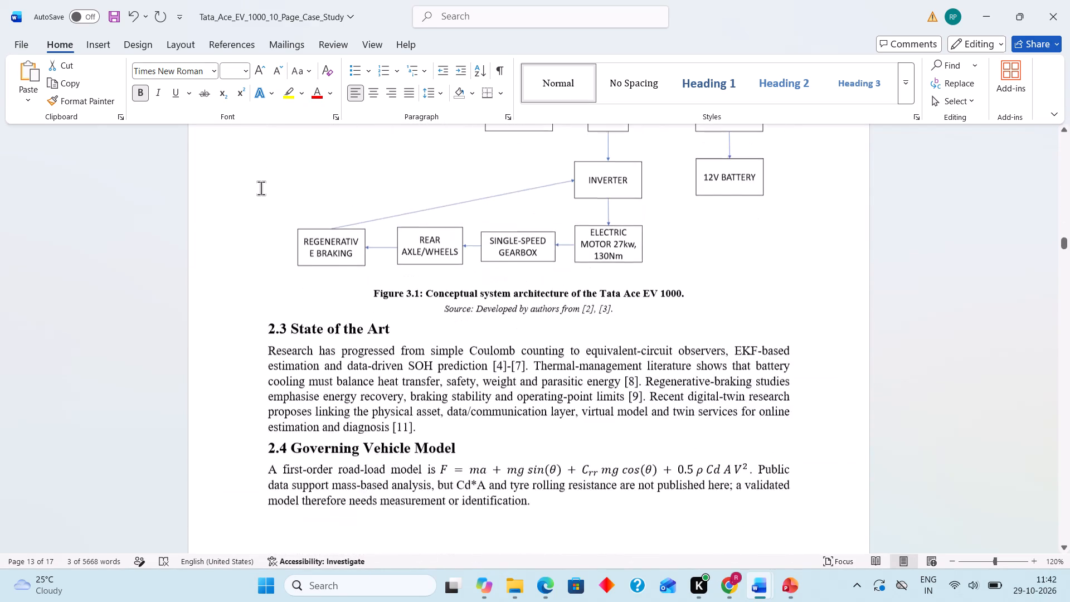
{"action": "scroll", "coordinate": [261, 188], "scroll_direction": "down", "scroll_amount": 4}
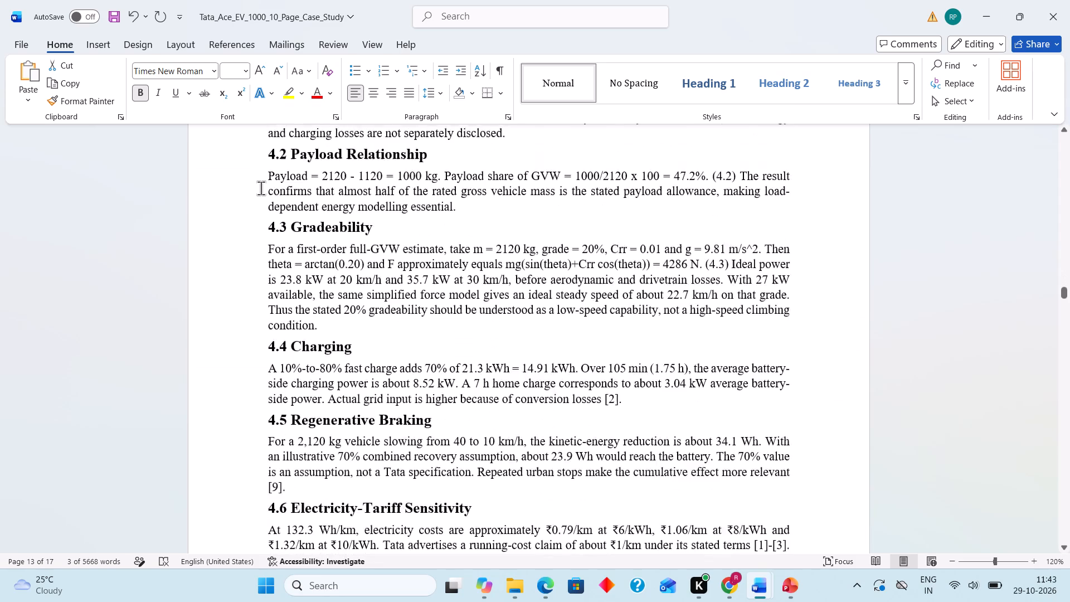
{"action": "scroll", "coordinate": [261, 188], "scroll_direction": "down", "scroll_amount": 8}
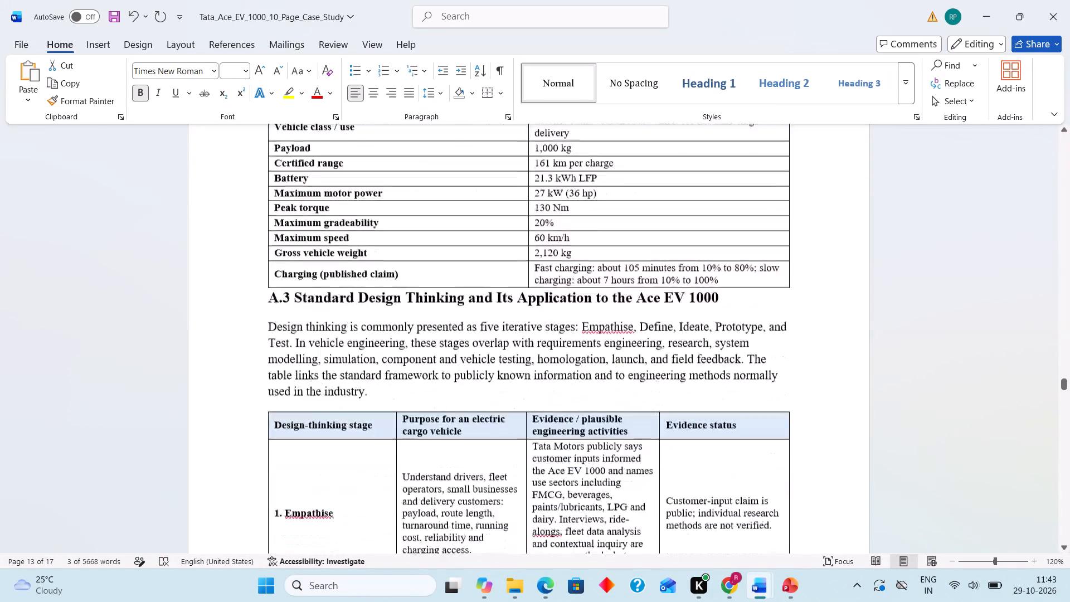
{"action": "scroll", "coordinate": [261, 188], "scroll_direction": "down", "scroll_amount": 15}
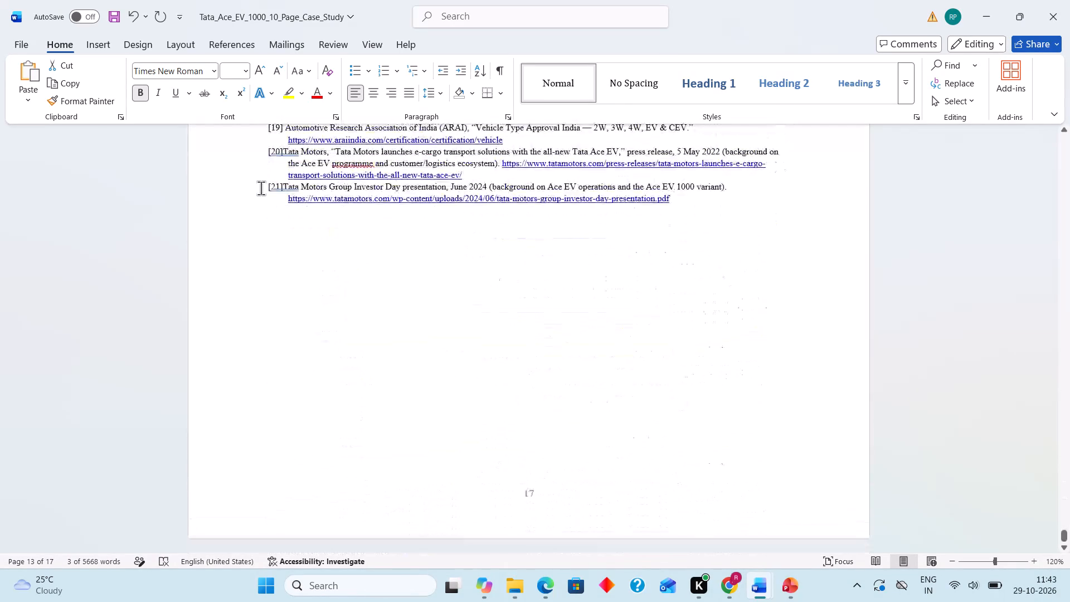
Restyle the A.7 Engineering Trade-offs and Improvement Opportunities heading with the Normal style, size 13.5 and bold.
{"action": "scroll", "coordinate": [261, 188], "scroll_direction": "up", "scroll_amount": 5}
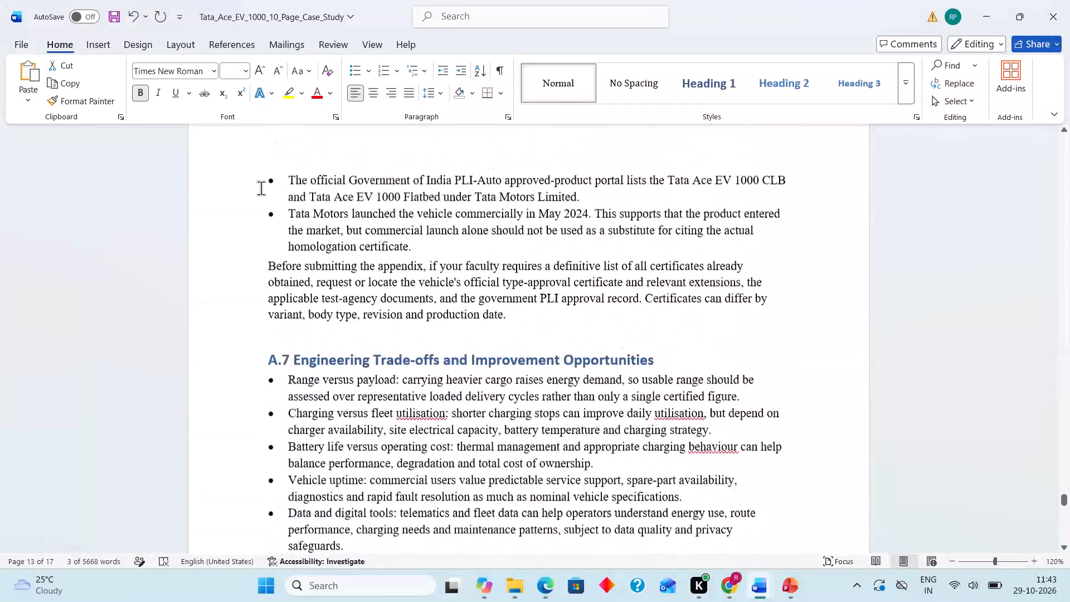
{"action": "scroll", "coordinate": [261, 188], "scroll_direction": "up", "scroll_amount": 1}
{"action": "left_click_drag", "start_coordinate": [662, 388], "coordinate": [275, 370]}
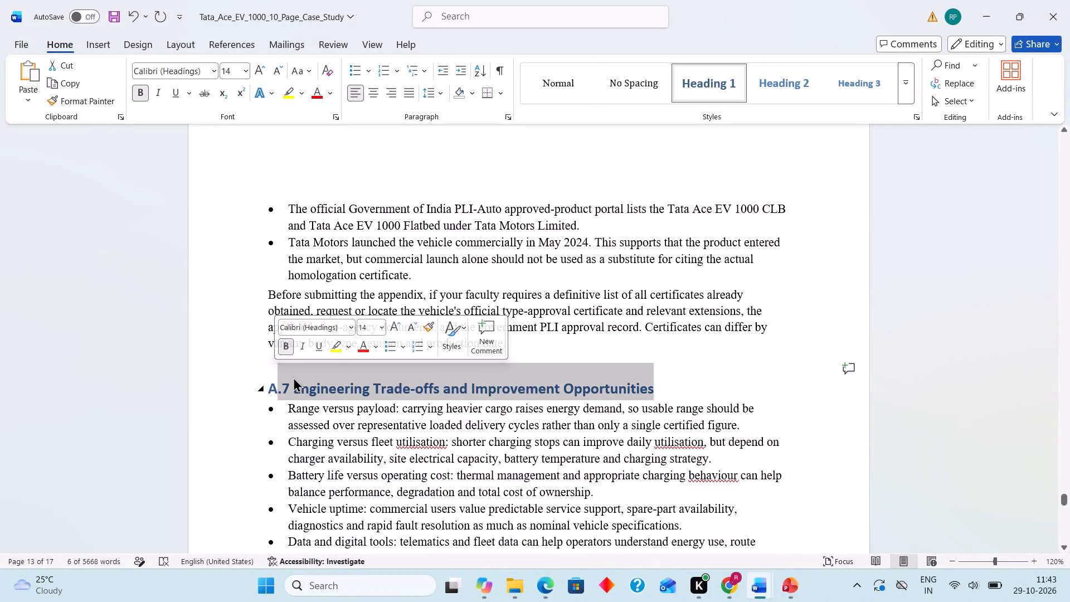
{"action": "left_click_drag", "start_coordinate": [670, 394], "coordinate": [346, 389]}
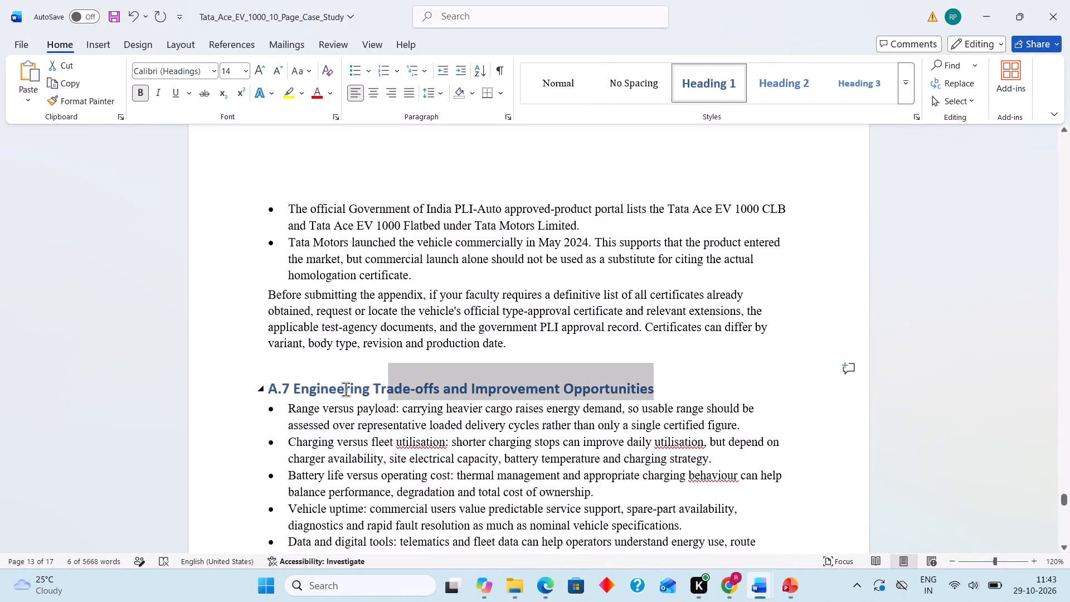
{"action": "left_click_drag", "start_coordinate": [346, 389], "coordinate": [268, 386]}
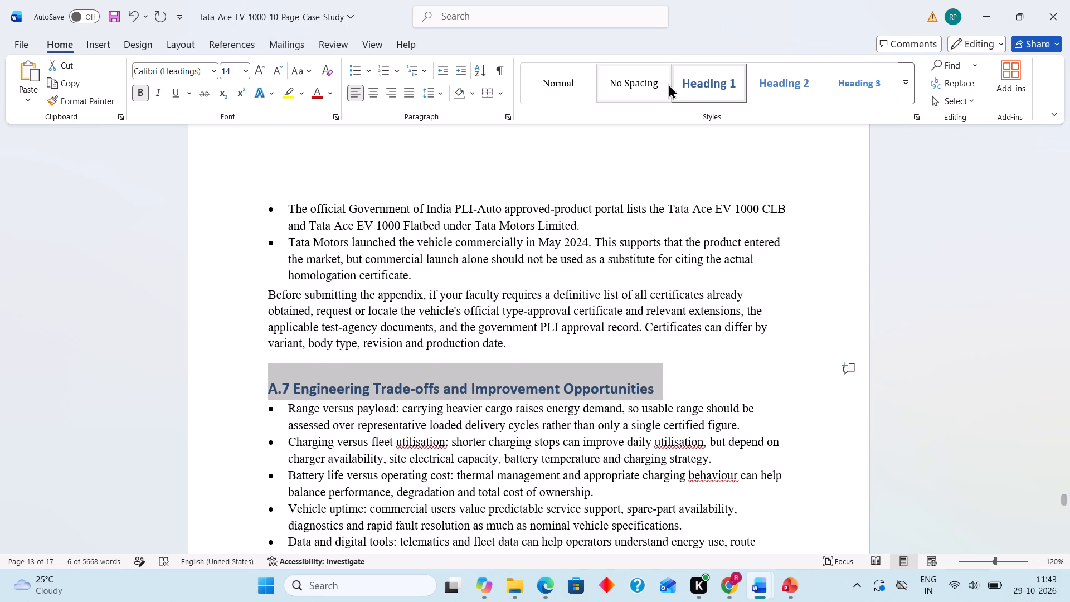
{"action": "left_click", "coordinate": [563, 85]}
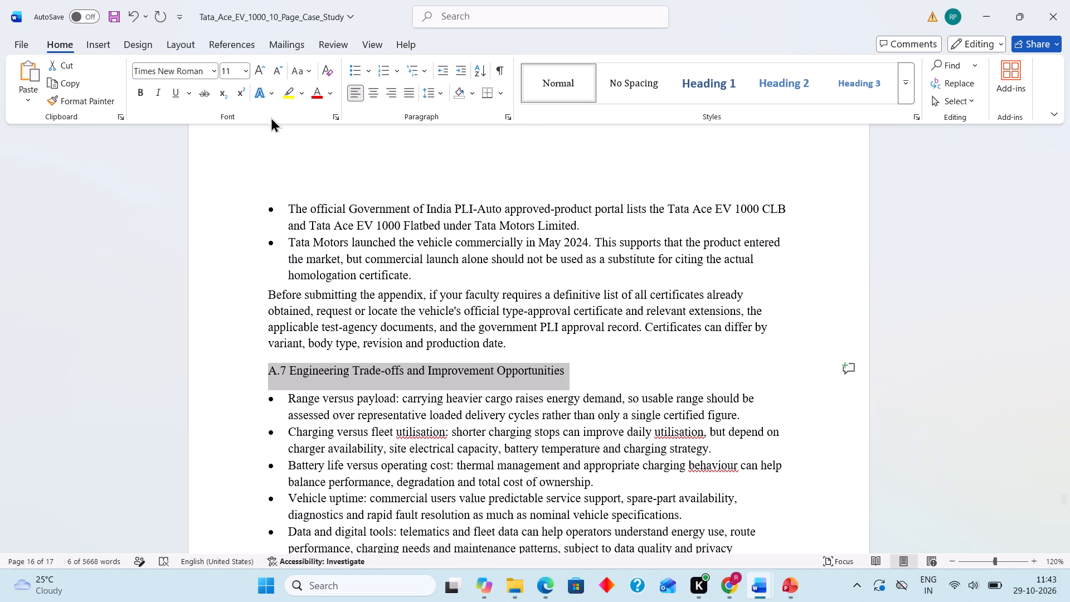
{"action": "left_click", "coordinate": [228, 71]}
{"action": "key", "text": "BackSpace"}
{"action": "type", "text": "13.5"}
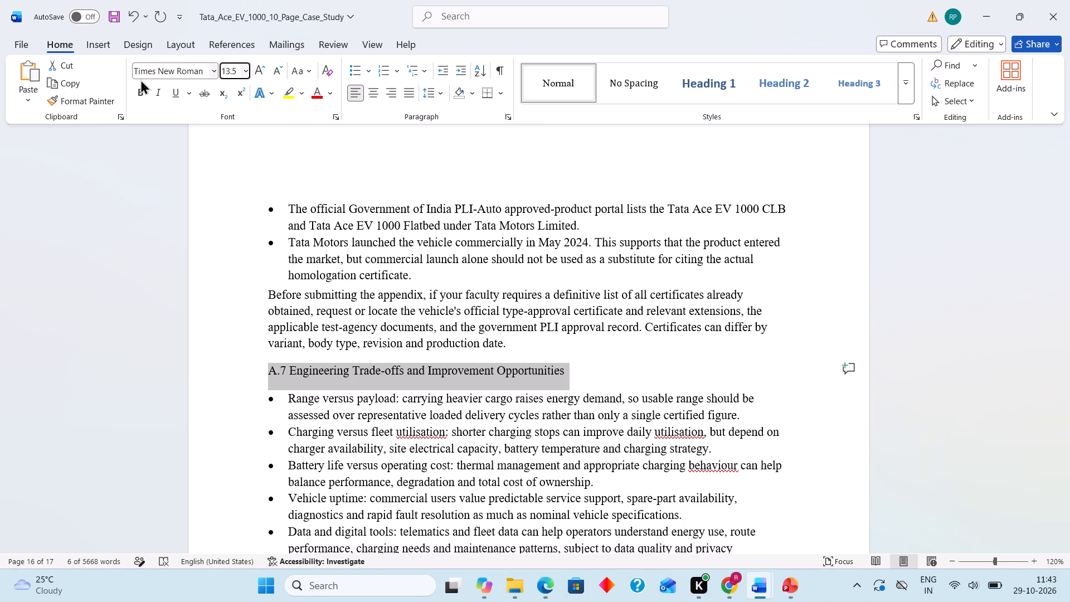
{"action": "left_click", "coordinate": [138, 86]}
Restyle the A.6.1 What can safely be stated as already obtained subheading with the Normal style, size 13.5 and bold.
{"action": "scroll", "coordinate": [431, 241], "scroll_direction": "up", "scroll_amount": 1}
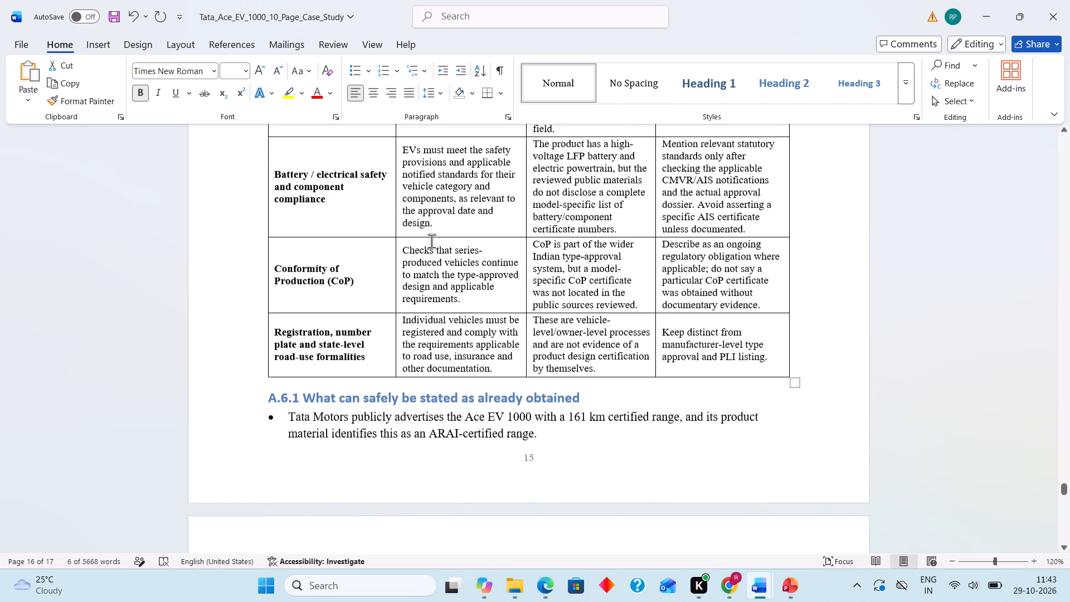
{"action": "scroll", "coordinate": [431, 241], "scroll_direction": "up", "scroll_amount": 1}
{"action": "left_click_drag", "start_coordinate": [587, 391], "coordinate": [277, 382]}
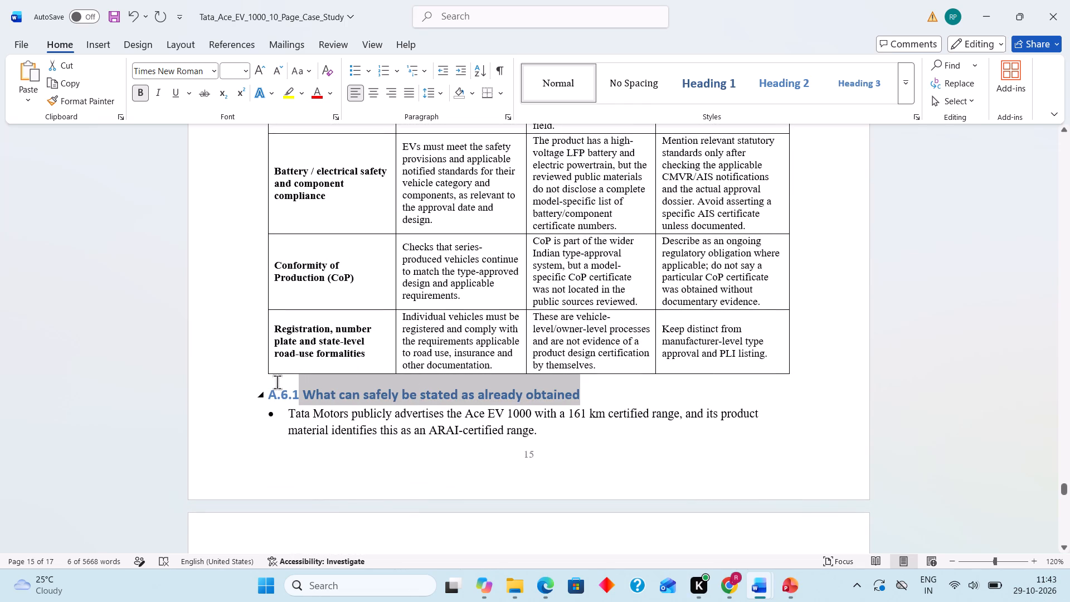
{"action": "left_click_drag", "start_coordinate": [277, 382], "coordinate": [269, 380]}
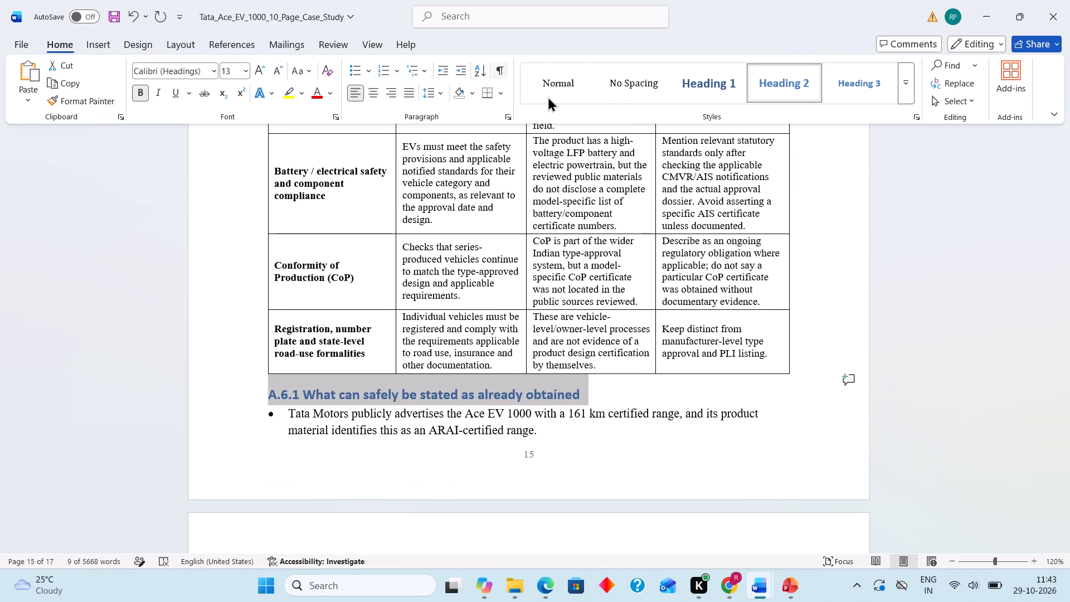
{"action": "left_click", "coordinate": [548, 96]}
{"action": "left_click", "coordinate": [233, 69]}
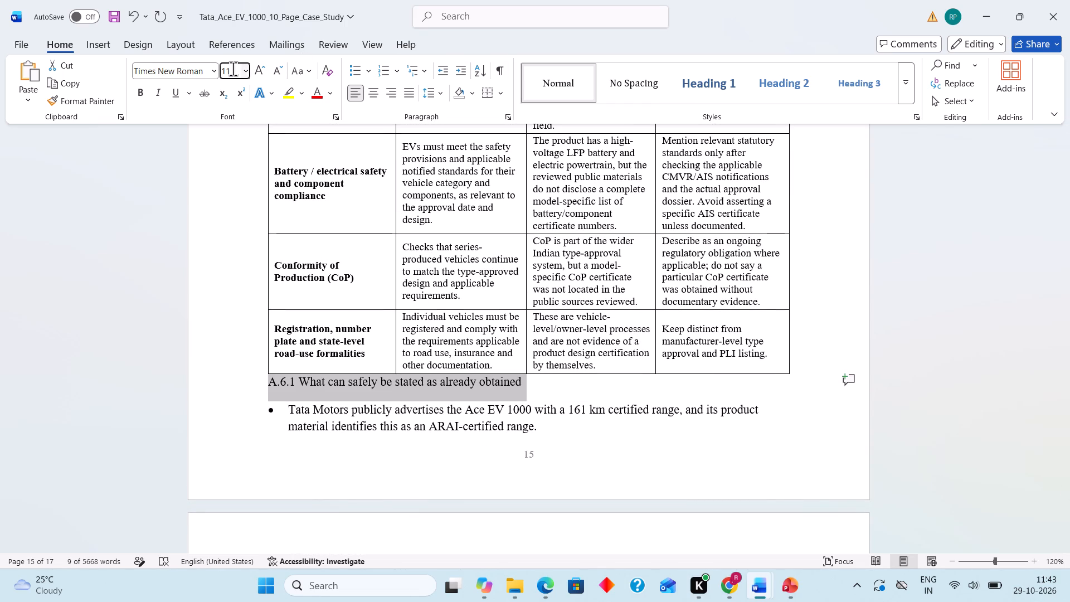
{"action": "key", "text": "BackSpace"}
{"action": "type", "text": "13.5"}
{"action": "left_click", "coordinate": [137, 88]}
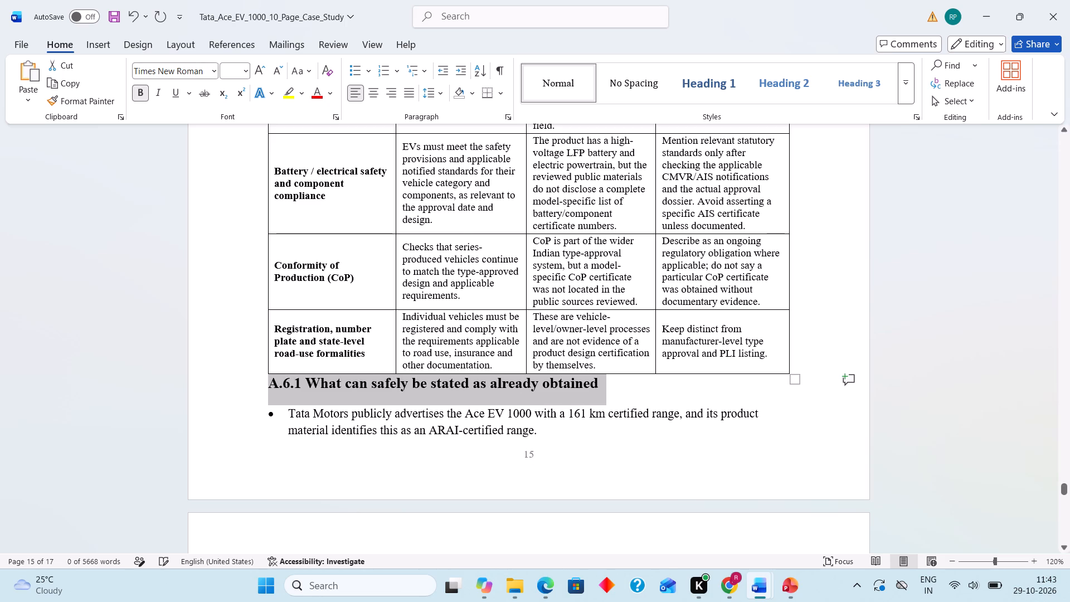
Restyle the A.6 Government-Related Certifications and Approvals heading with the Normal style, size 13.5 and bold.
{"action": "scroll", "coordinate": [395, 206], "scroll_direction": "up", "scroll_amount": 4}
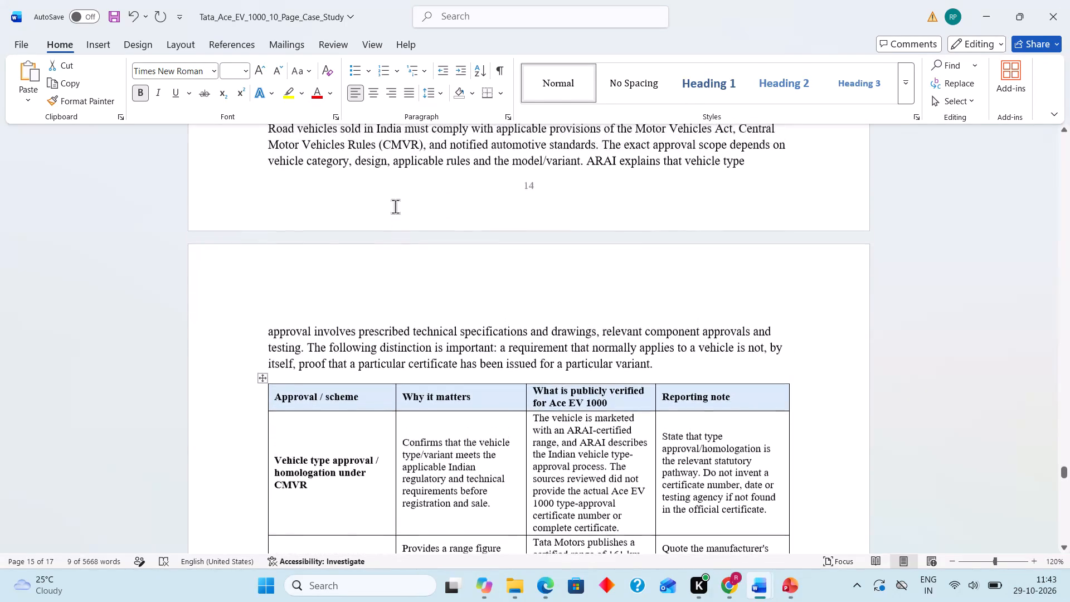
{"action": "scroll", "coordinate": [395, 206], "scroll_direction": "up", "scroll_amount": 1}
{"action": "left_click_drag", "start_coordinate": [621, 309], "coordinate": [260, 290]}
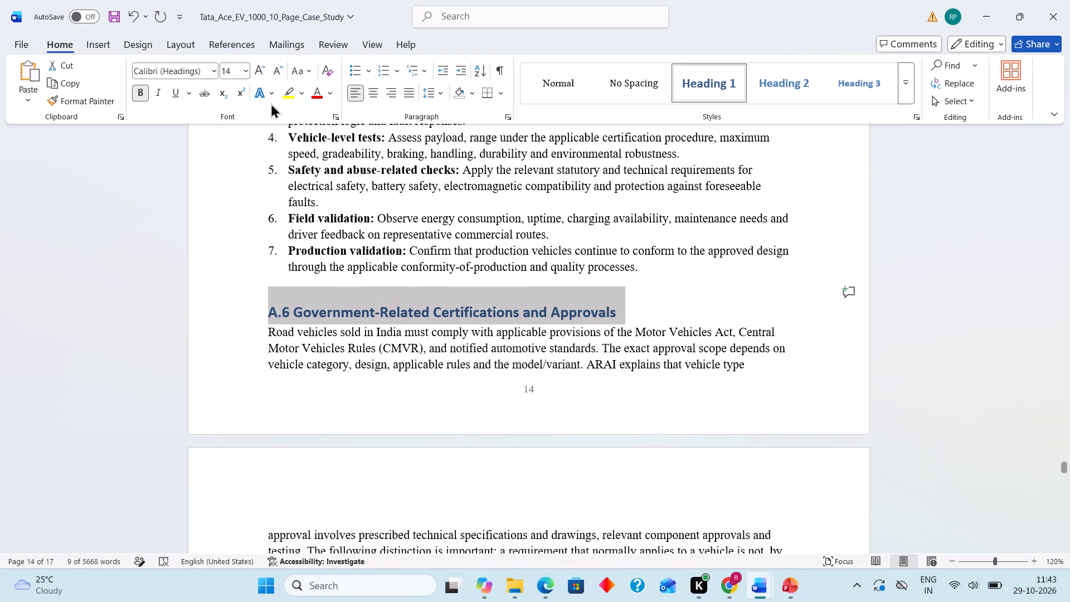
{"action": "left_click", "coordinate": [546, 80]}
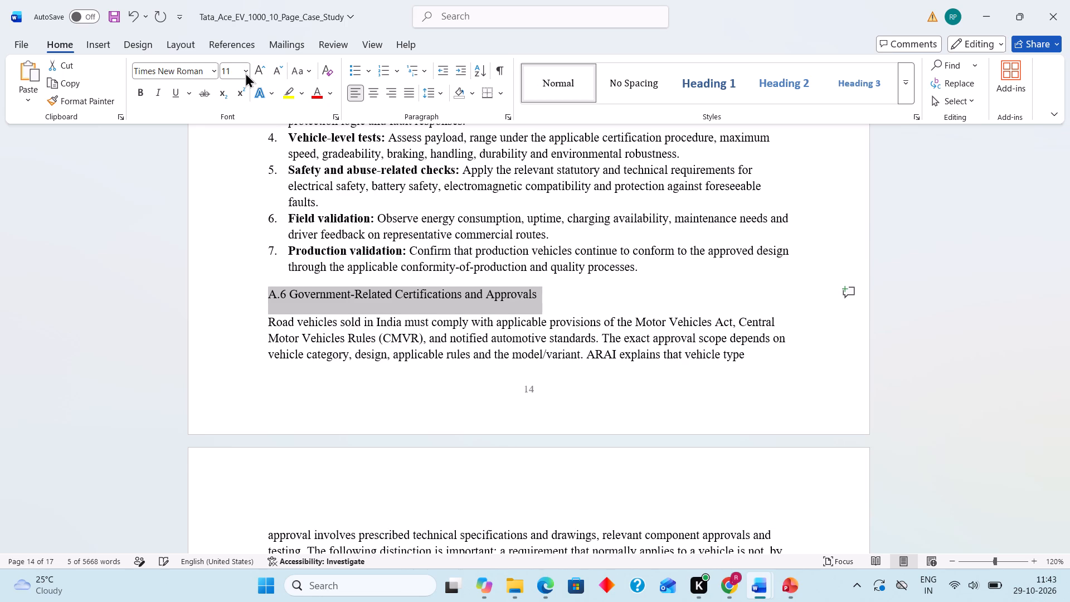
{"action": "left_click", "coordinate": [230, 68]}
{"action": "key", "text": "BackSpace"}
{"action": "type", "text": "13.5"}
{"action": "left_click", "coordinate": [143, 86]}
Restyle the A.5 Typical Verification and Validation Path heading with the Normal style, size 13.5 and bold.
{"action": "scroll", "coordinate": [270, 172], "scroll_direction": "up", "scroll_amount": 1}
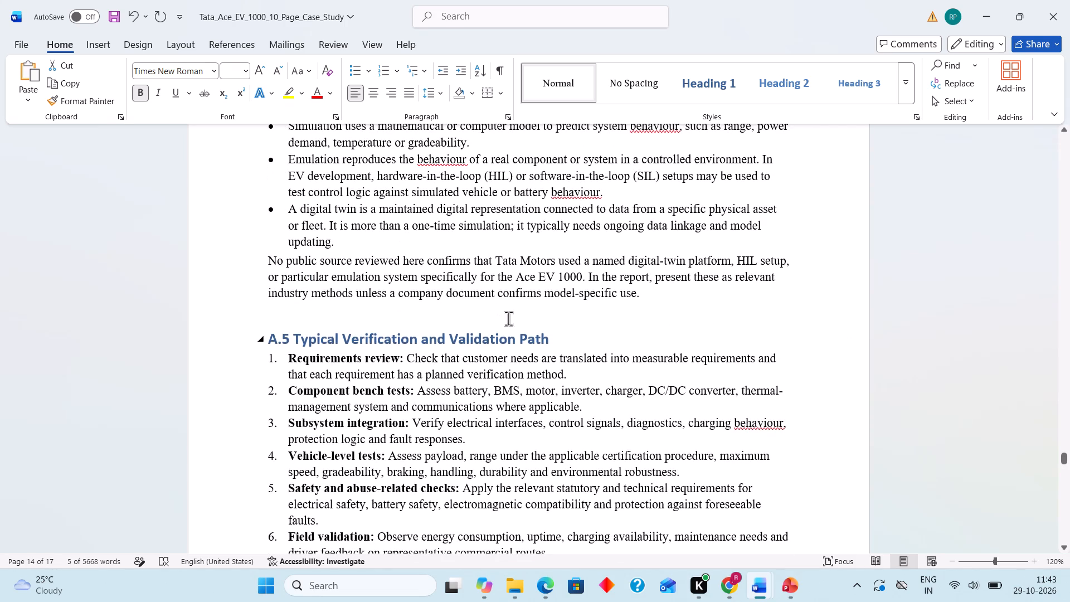
{"action": "left_click_drag", "start_coordinate": [553, 336], "coordinate": [297, 336]}
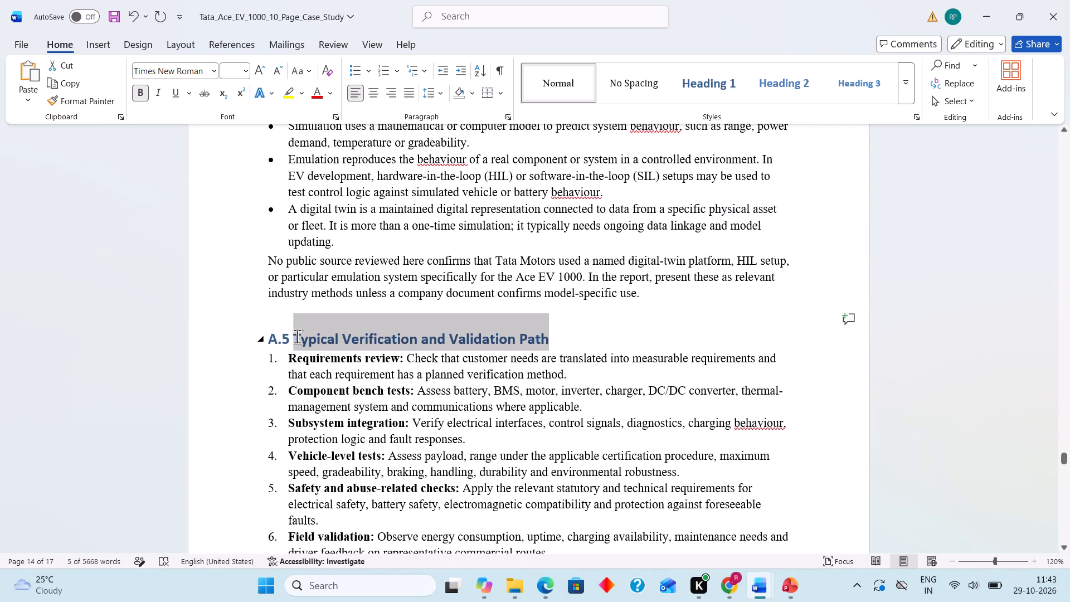
{"action": "left_click_drag", "start_coordinate": [297, 336], "coordinate": [265, 338]}
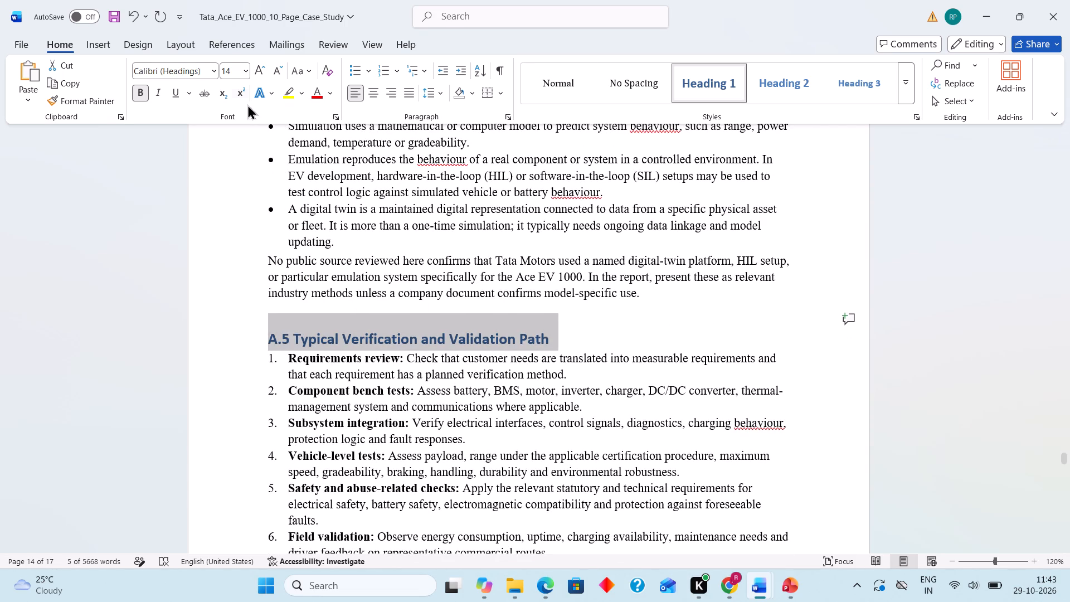
{"action": "left_click", "coordinate": [231, 67]}
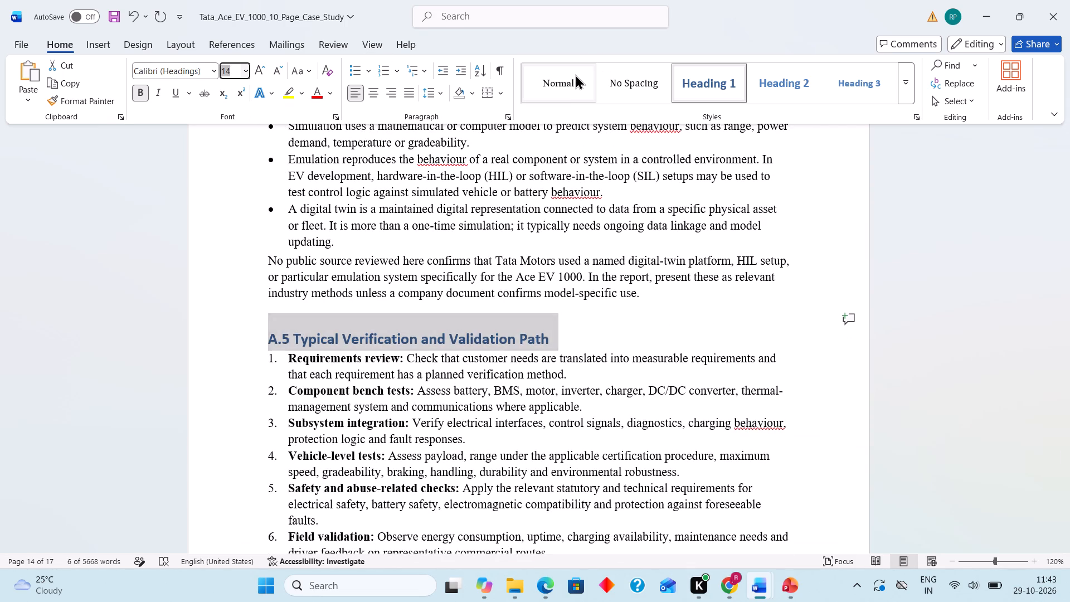
{"action": "left_click", "coordinate": [575, 74]}
{"action": "left_click", "coordinate": [232, 66]}
{"action": "key", "text": "BackSpace"}
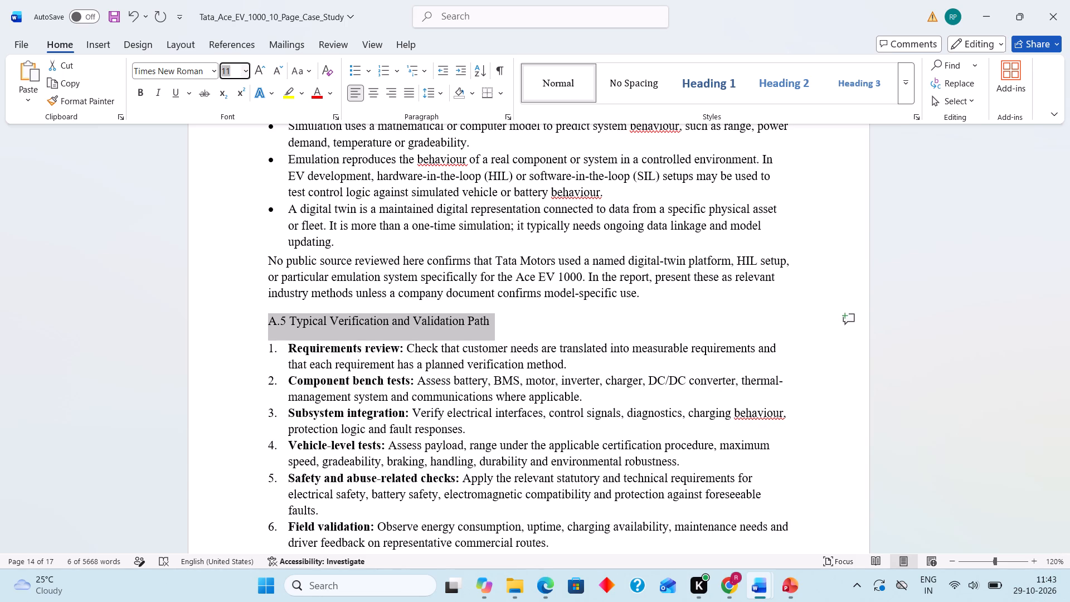
{"action": "type", "text": "13.5"}
{"action": "left_click", "coordinate": [137, 91]}
Restyle the A.4.4 Simulation, emulation and digital twin subheading with the Normal style, size 13.5 and bold.
{"action": "scroll", "coordinate": [285, 159], "scroll_direction": "up", "scroll_amount": 1}
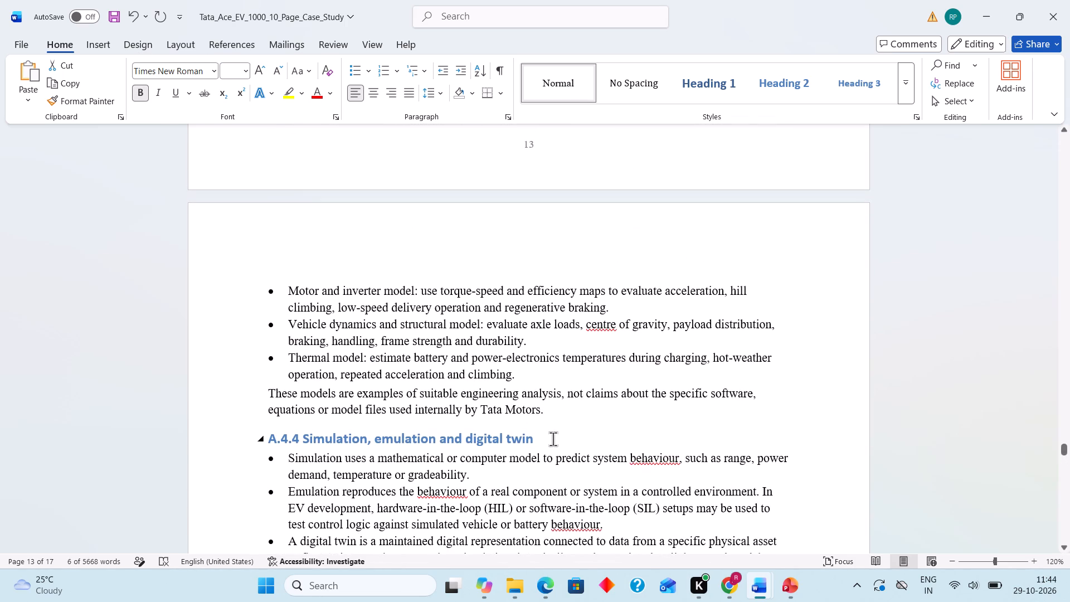
{"action": "left_click_drag", "start_coordinate": [539, 439], "coordinate": [278, 444]}
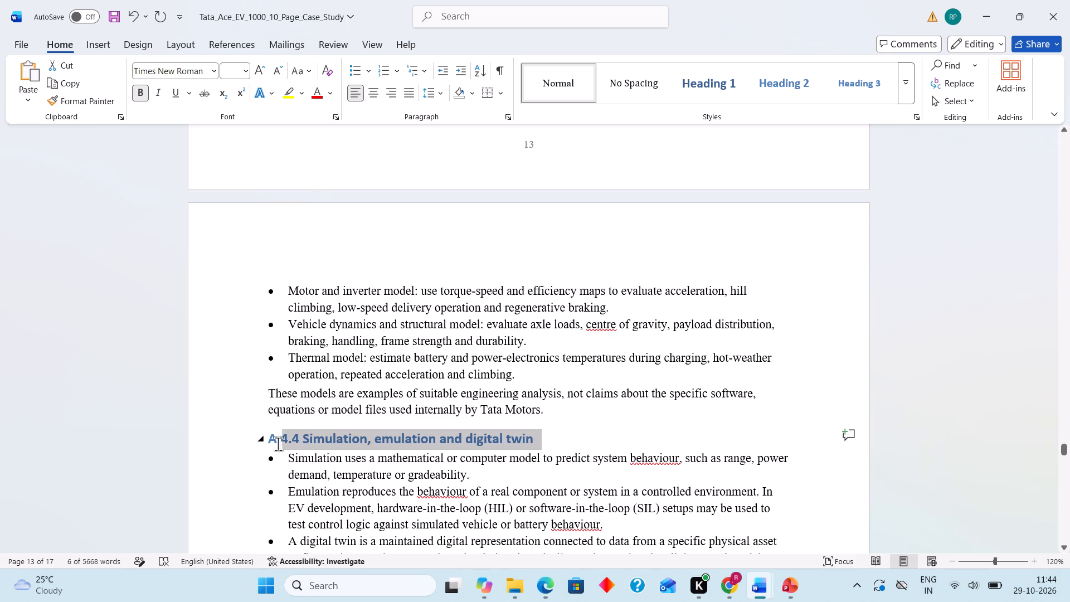
{"action": "left_click_drag", "start_coordinate": [278, 444], "coordinate": [265, 438]}
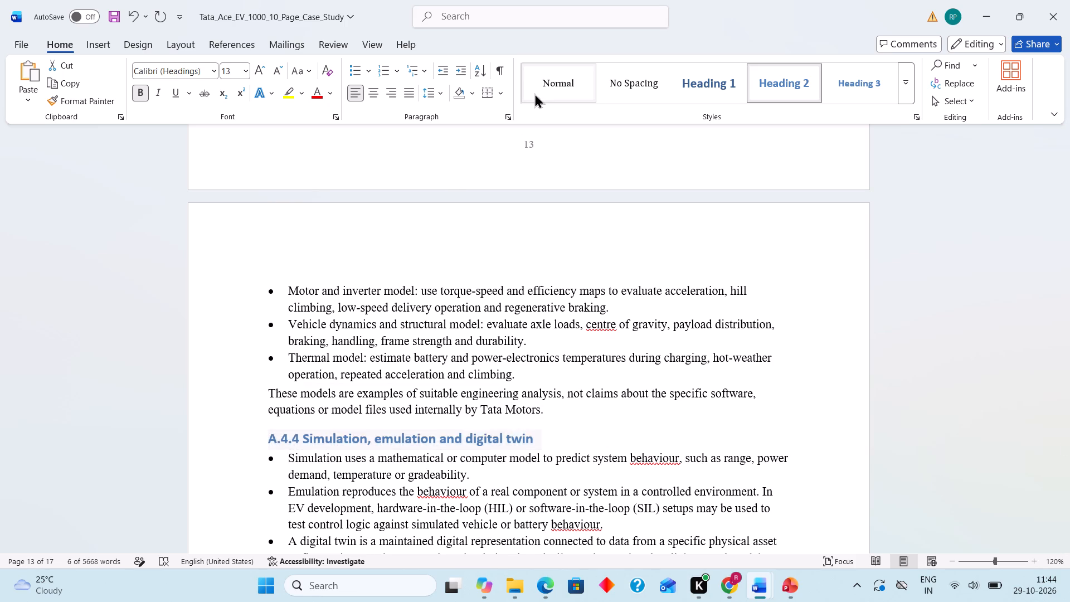
{"action": "left_click", "coordinate": [534, 93]}
{"action": "left_click", "coordinate": [234, 66]}
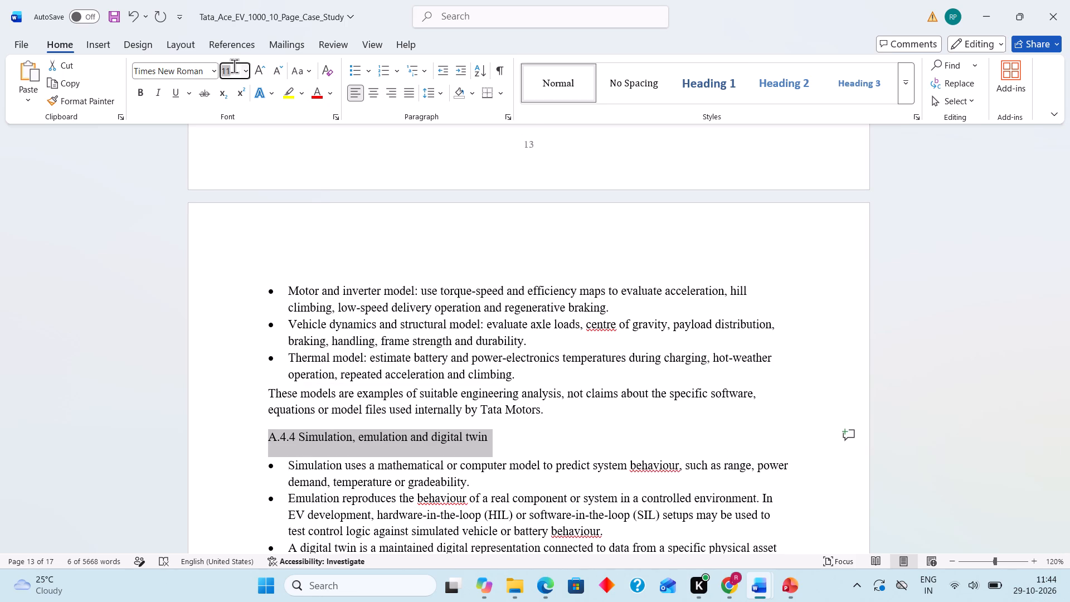
{"action": "type", "text": "13.5"}
{"action": "left_click", "coordinate": [139, 86]}
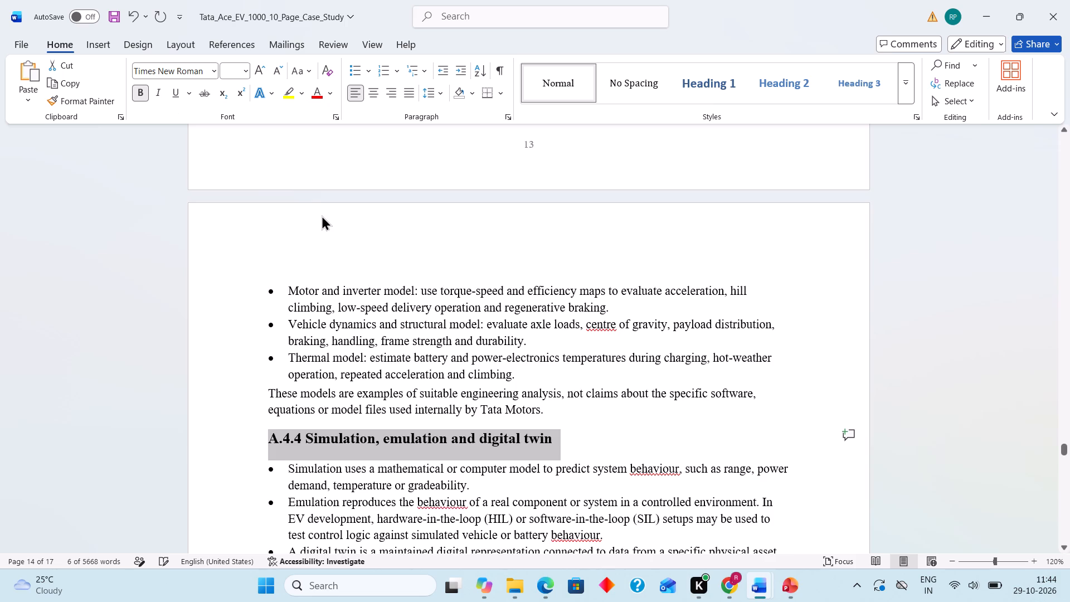
Restyle the A.4.3 Mathematical and physical modelling subheading with the Normal style, size 13.5 and bold.
{"action": "scroll", "coordinate": [322, 215], "scroll_direction": "up", "scroll_amount": 1}
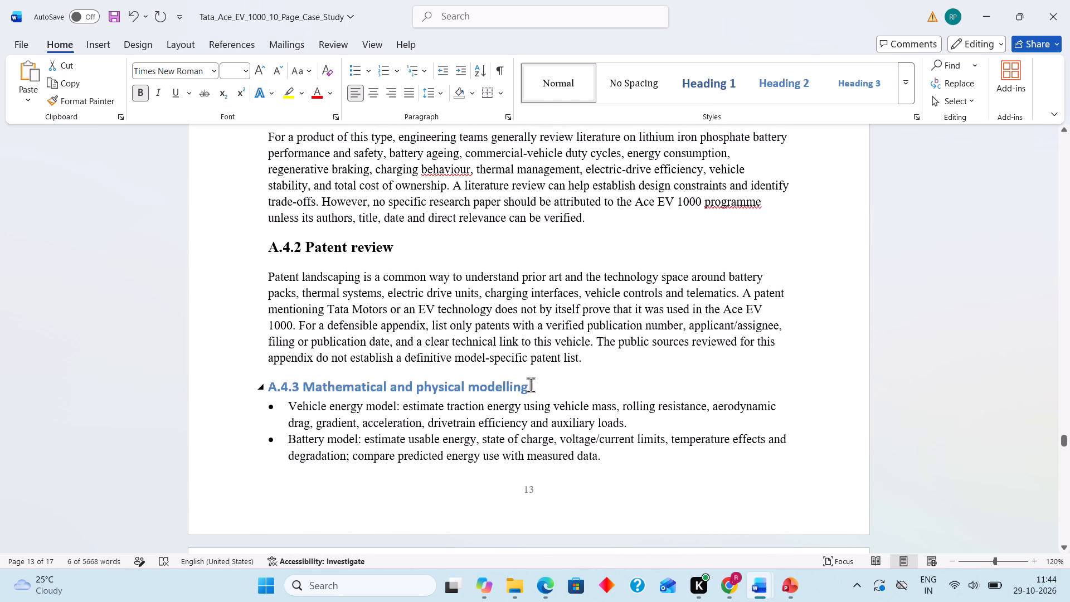
{"action": "left_click_drag", "start_coordinate": [531, 385], "coordinate": [269, 389]}
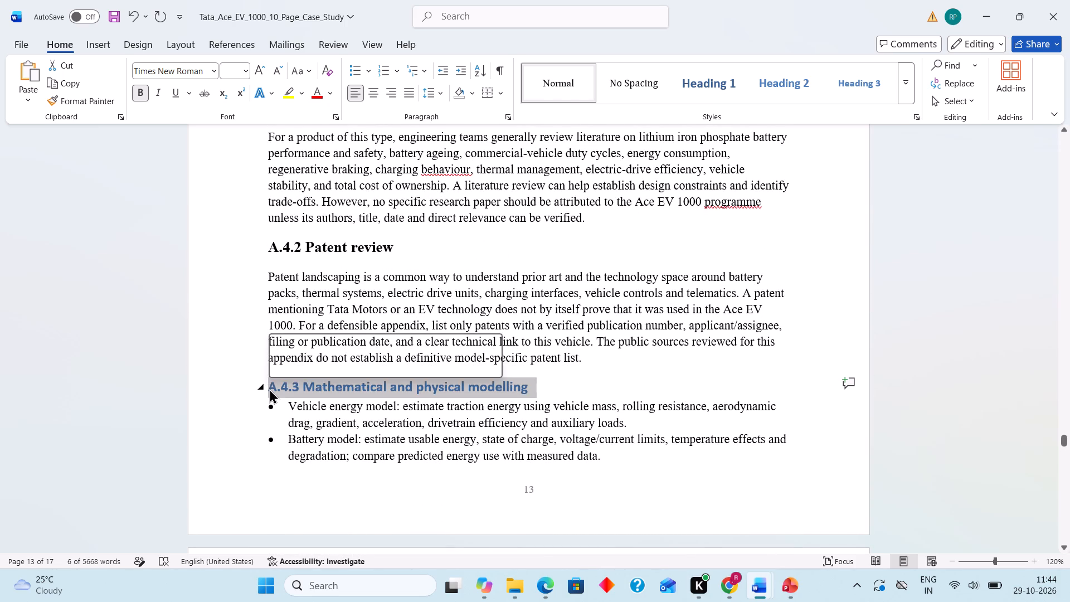
{"action": "left_click", "coordinate": [549, 82]}
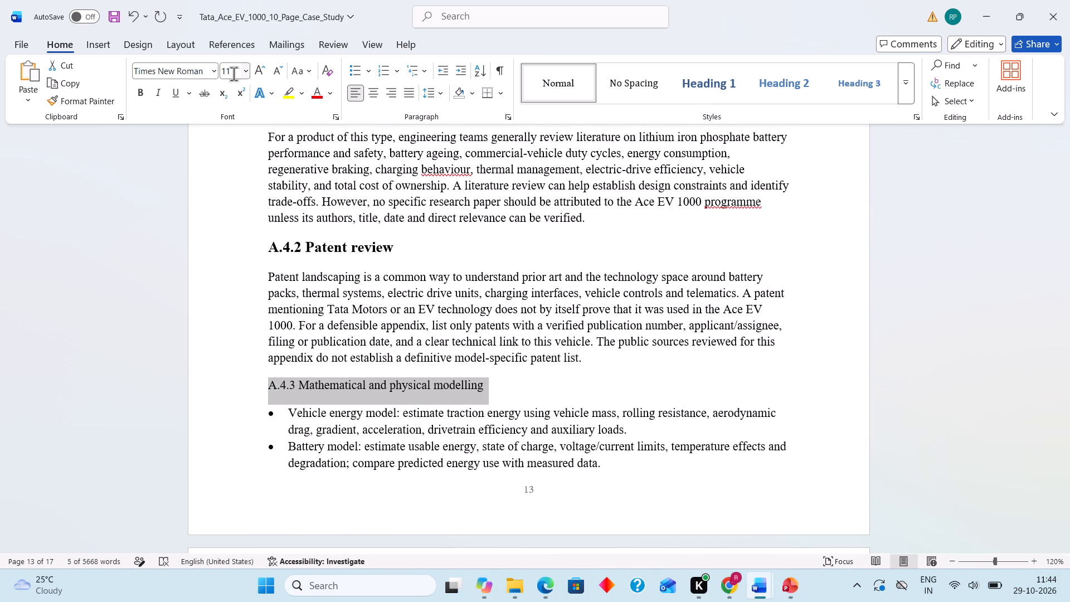
{"action": "left_click", "coordinate": [233, 71]}
{"action": "key", "text": "BackSpace"}
{"action": "type", "text": "13.5"}
{"action": "left_click", "coordinate": [142, 90]}
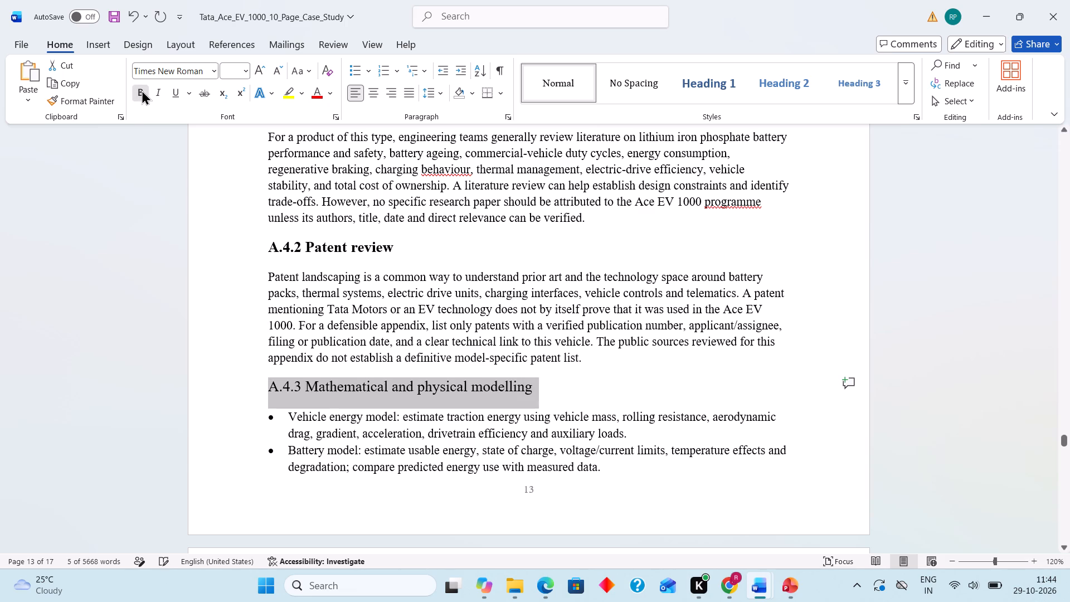
{"action": "left_click", "coordinate": [323, 204]}
Renumber the A.1 Purpose and Scope heading under Chapter 9 as 9.1.
{"action": "scroll", "coordinate": [323, 204], "scroll_direction": "up", "scroll_amount": 6}
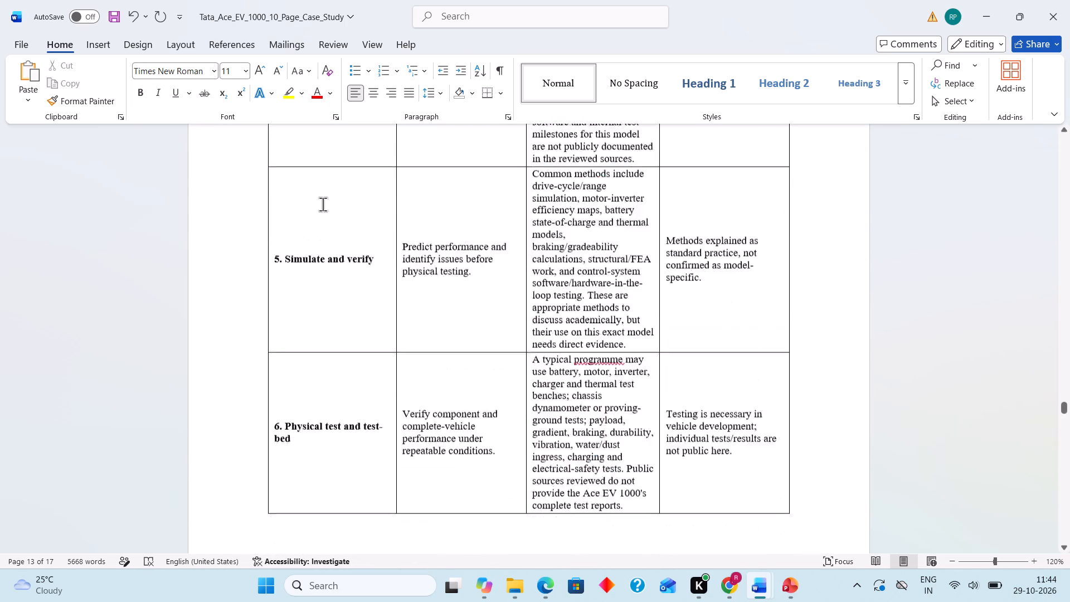
{"action": "scroll", "coordinate": [323, 204], "scroll_direction": "up", "scroll_amount": 3}
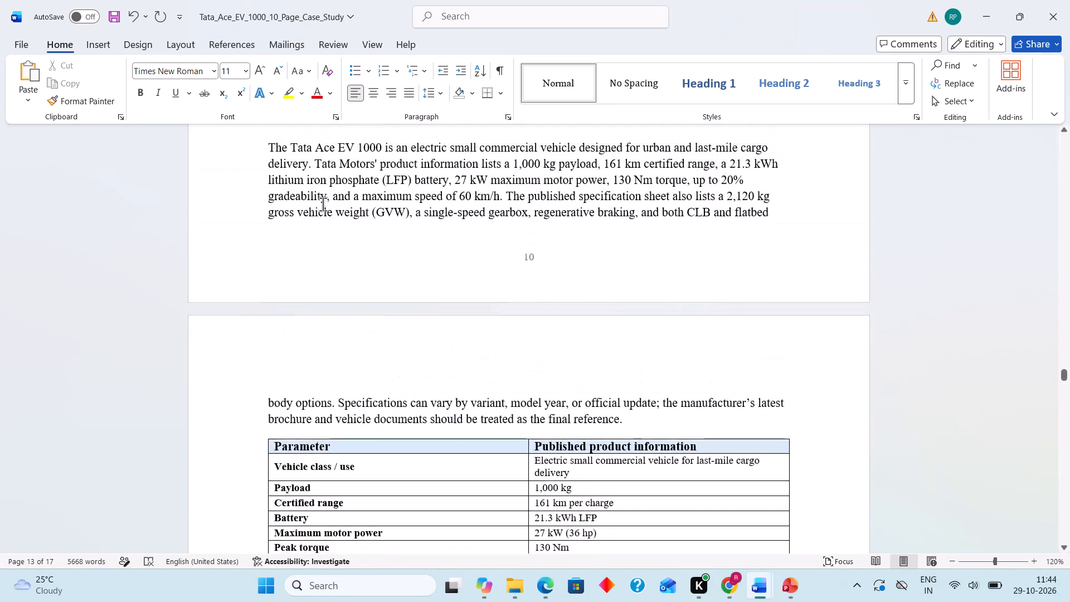
{"action": "scroll", "coordinate": [323, 204], "scroll_direction": "up", "scroll_amount": 2}
{"action": "scroll", "coordinate": [323, 204], "scroll_direction": "down", "scroll_amount": 3}
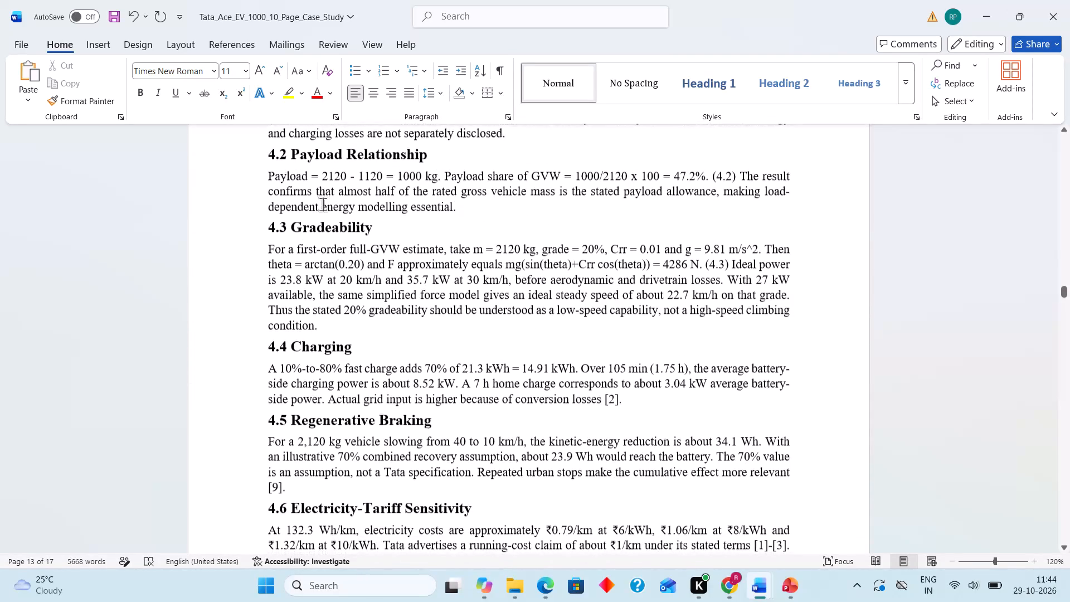
{"action": "scroll", "coordinate": [323, 204], "scroll_direction": "down", "scroll_amount": 7}
{"action": "scroll", "coordinate": [323, 204], "scroll_direction": "up", "scroll_amount": 1}
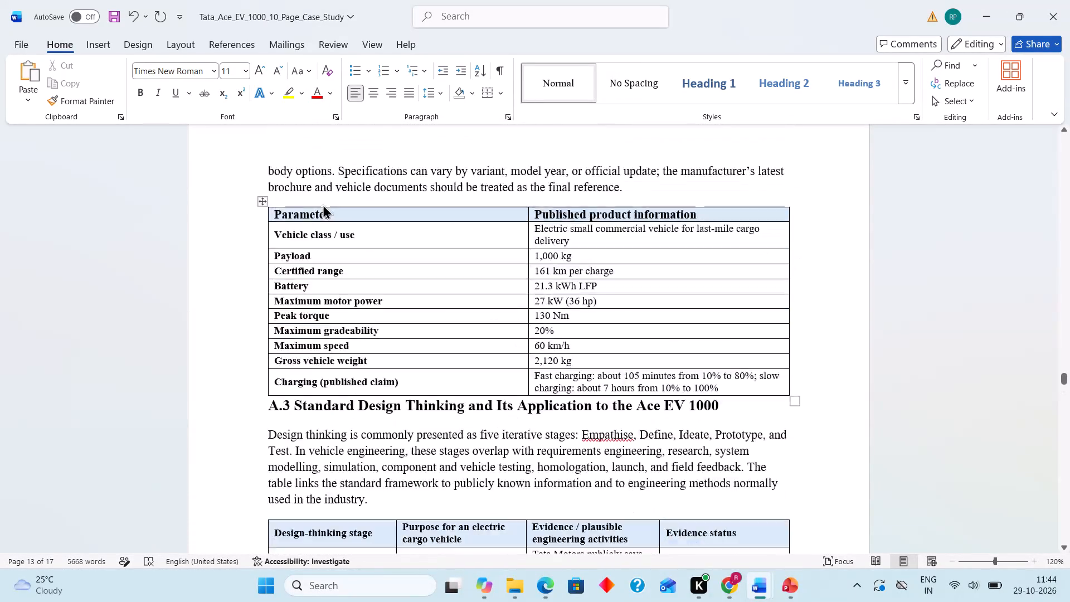
{"action": "scroll", "coordinate": [323, 204], "scroll_direction": "up", "scroll_amount": 2}
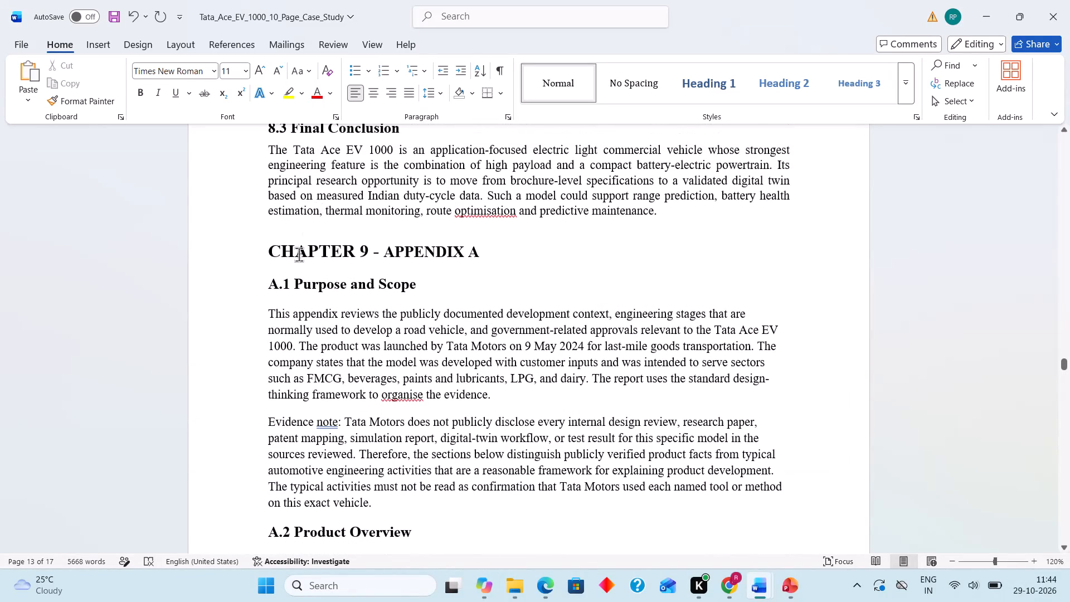
{"action": "left_click", "coordinate": [278, 287]}
{"action": "key", "text": "BackSpace"}
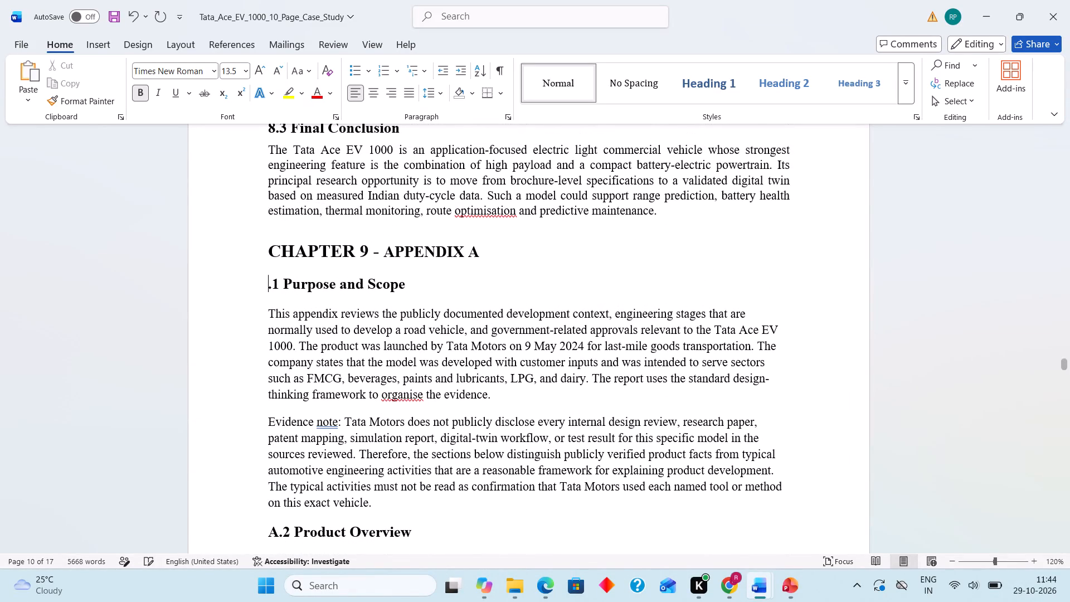
{"action": "key", "text": "9"}
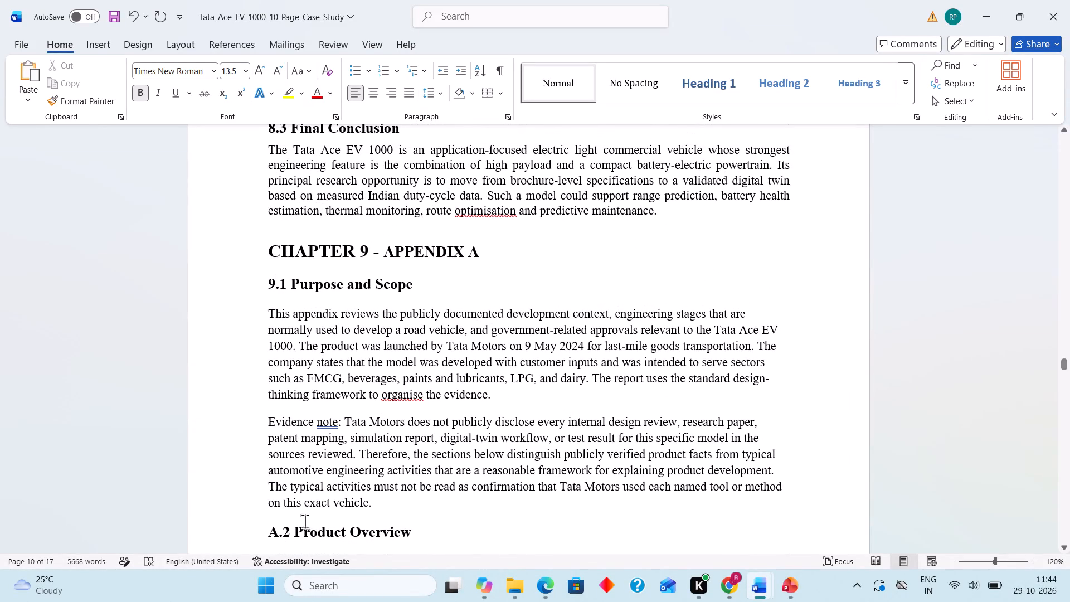
Renumber the Product Overview heading as 9.2 and the Standard Design Thinking heading as 9.3.
{"action": "left_click", "coordinate": [279, 535]}
{"action": "key", "text": "BackSpace"}
{"action": "key", "text": "9"}
{"action": "scroll", "coordinate": [279, 535], "scroll_direction": "down", "scroll_amount": 2}
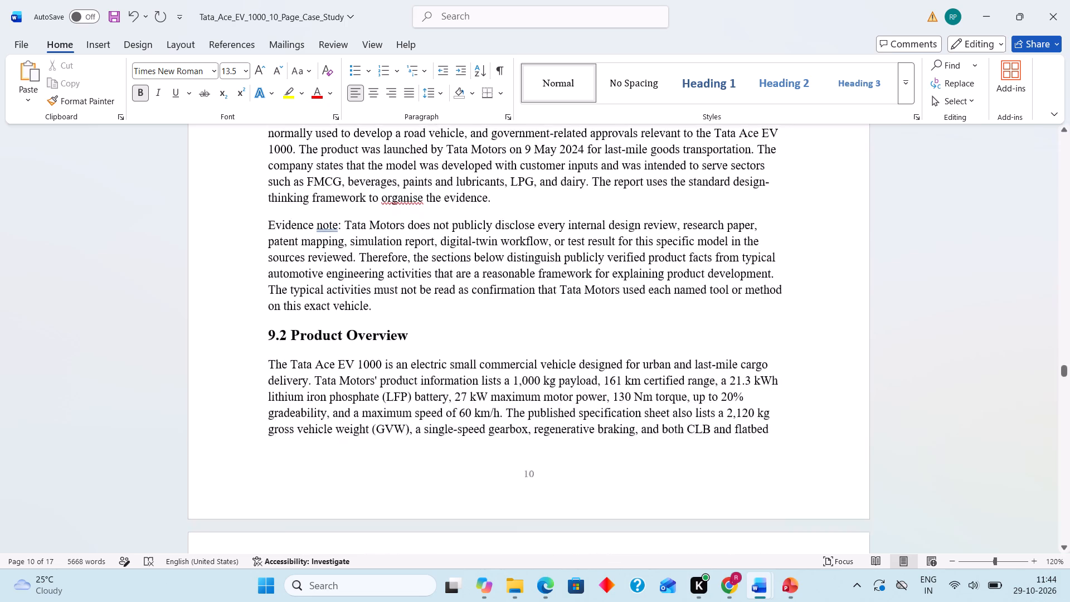
{"action": "scroll", "coordinate": [279, 535], "scroll_direction": "down", "scroll_amount": 4}
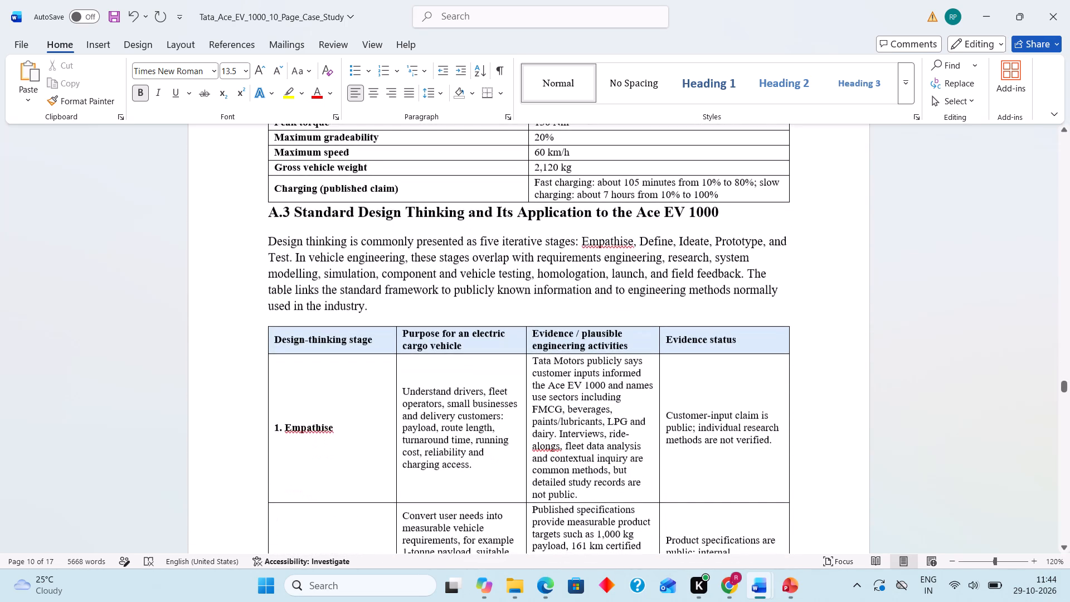
{"action": "left_click", "coordinate": [281, 212]}
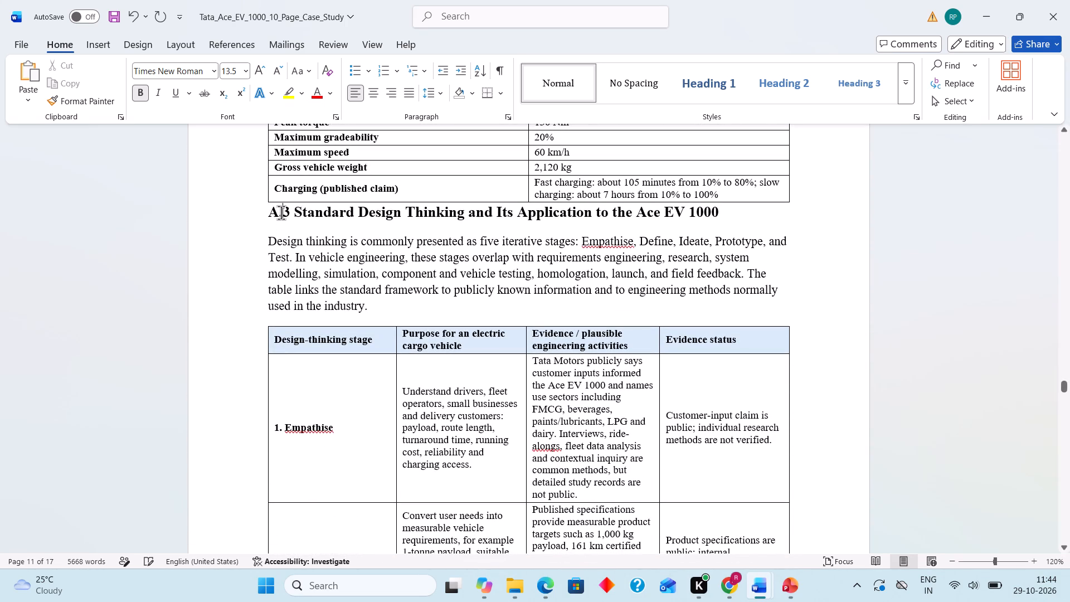
{"action": "key", "text": "Left"}
{"action": "key", "text": "BackSpace"}
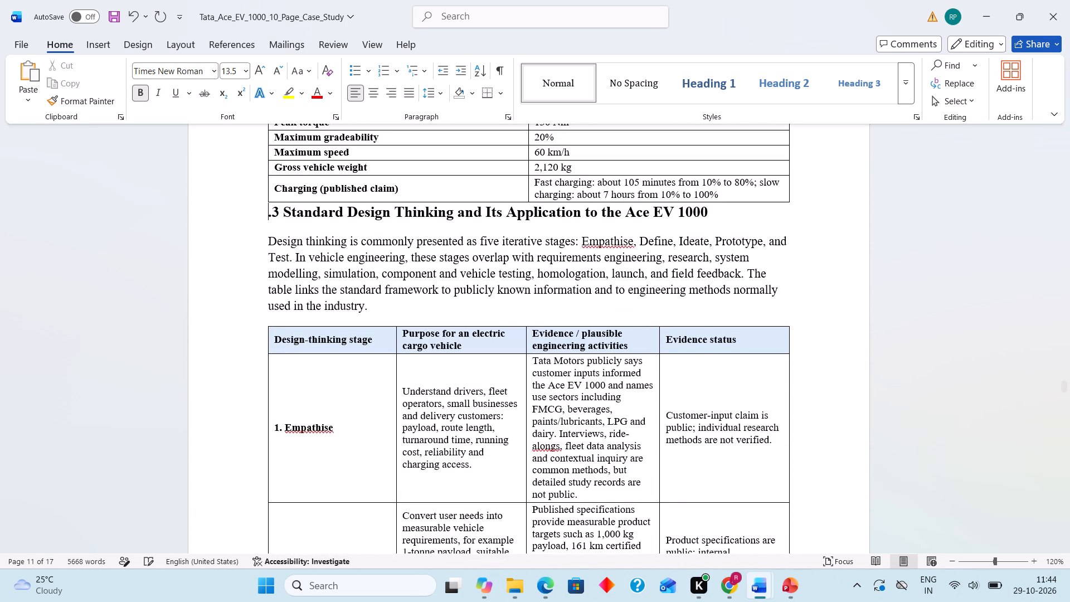
{"action": "key", "text": "9"}
Renumber the Research, Papers, Patents and Engineering Models heading as 9.4 and its Research and technical literature subheading as 9.4.1.
{"action": "scroll", "coordinate": [281, 212], "scroll_direction": "down", "scroll_amount": 2}
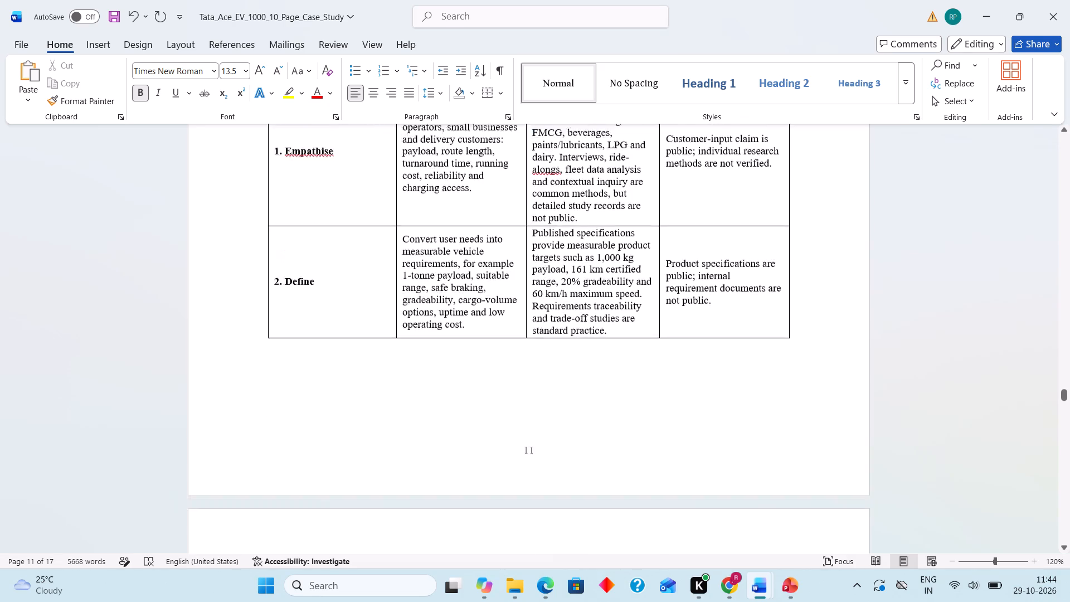
{"action": "scroll", "coordinate": [281, 212], "scroll_direction": "down", "scroll_amount": 4}
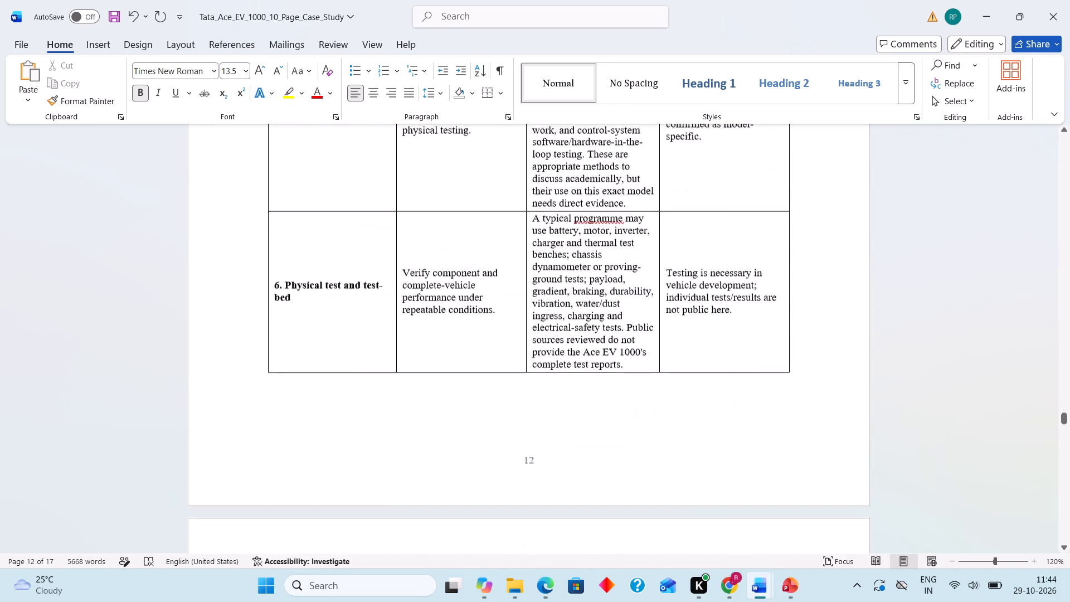
{"action": "scroll", "coordinate": [281, 212], "scroll_direction": "down", "scroll_amount": 3}
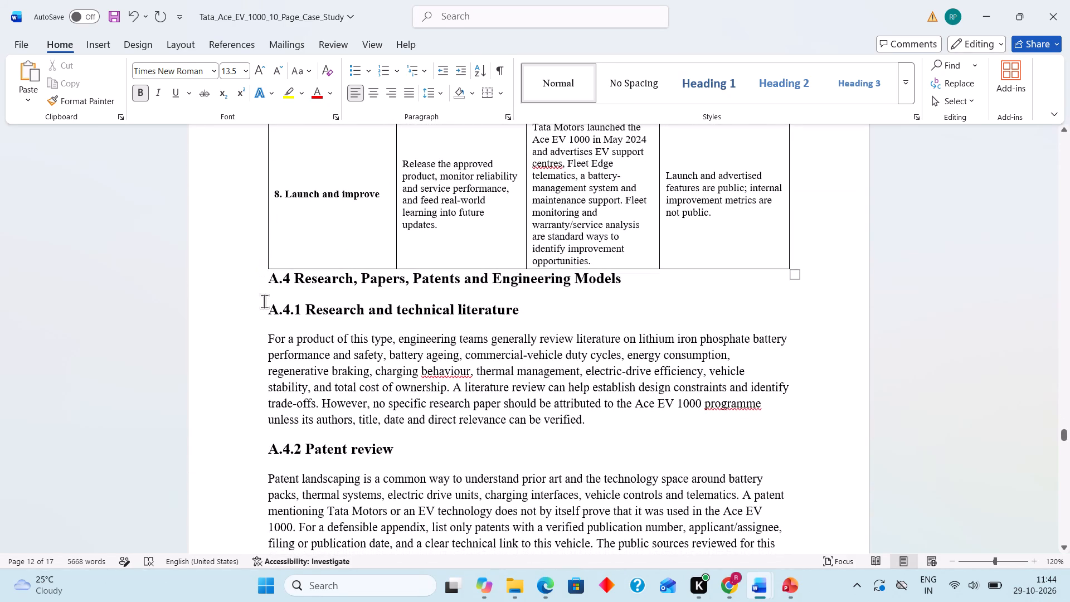
{"action": "left_click", "coordinate": [279, 282]}
{"action": "key", "text": "BackSpace"}
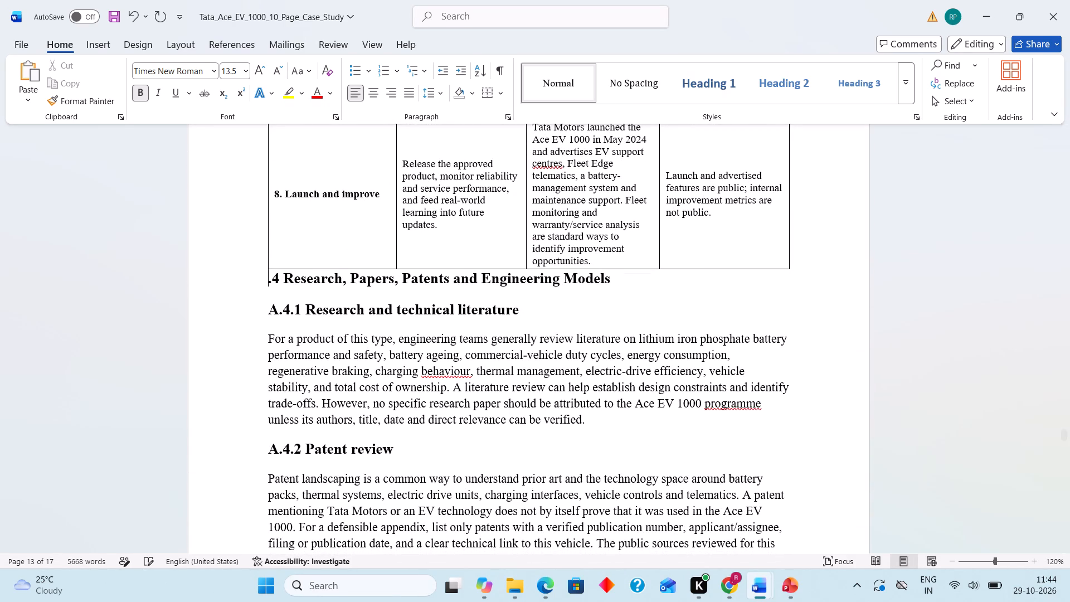
{"action": "key", "text": "9"}
{"action": "left_click", "coordinate": [278, 314]}
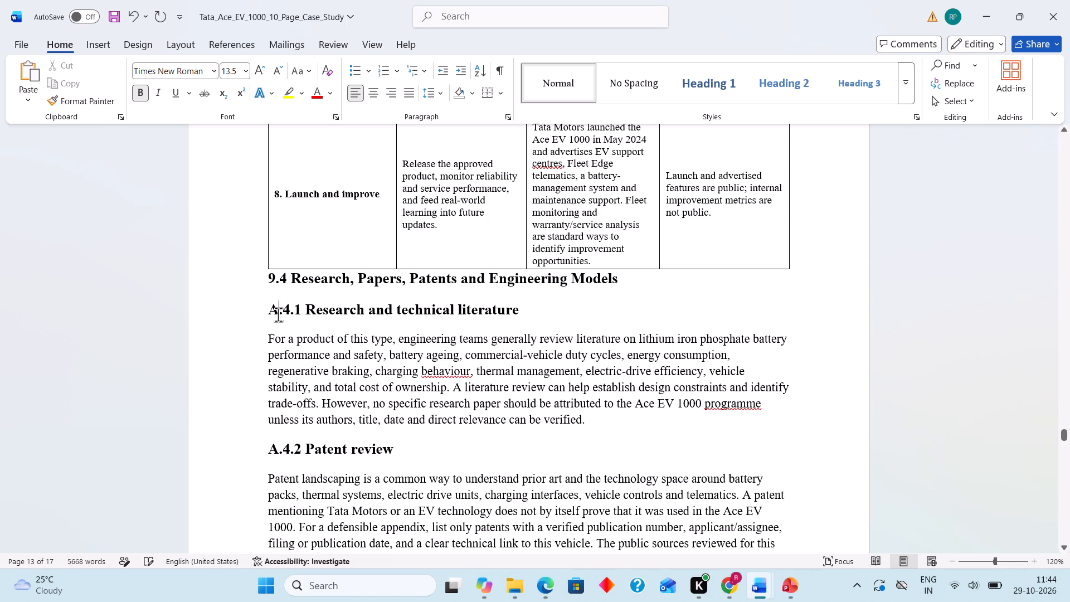
{"action": "key", "text": "BackSpace"}
{"action": "key", "text": "9"}
Renumber the Patent review, Mathematical and physical modelling, and Simulation, emulation and digital twin subheadings as 9.4.2, 9.4.3 and 9.4.4.
{"action": "scroll", "coordinate": [278, 314], "scroll_direction": "down", "scroll_amount": 1}
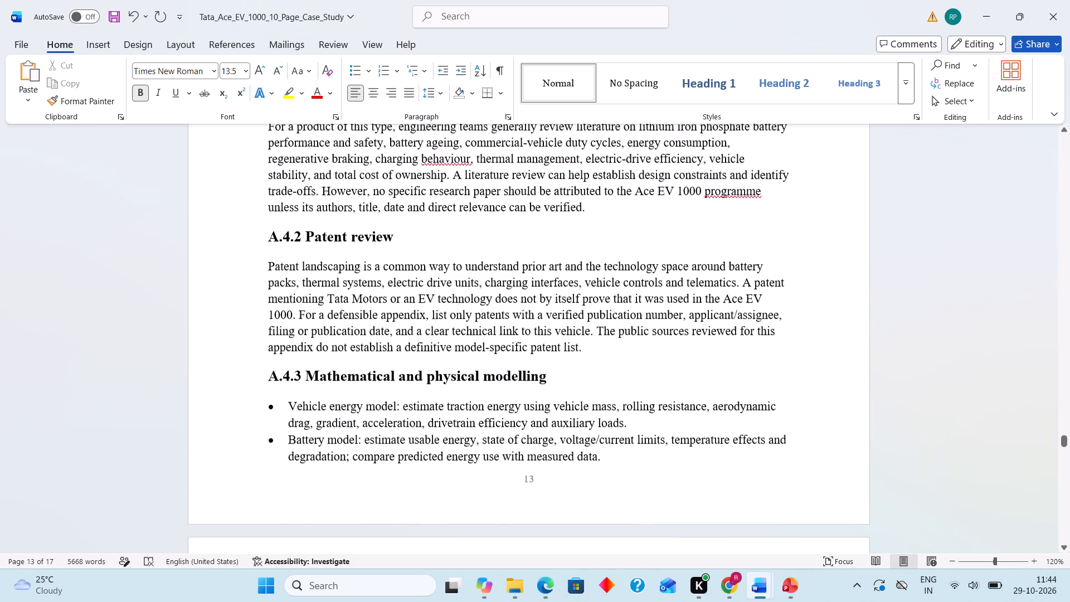
{"action": "scroll", "coordinate": [278, 314], "scroll_direction": "down", "scroll_amount": 1}
{"action": "left_click", "coordinate": [280, 229]}
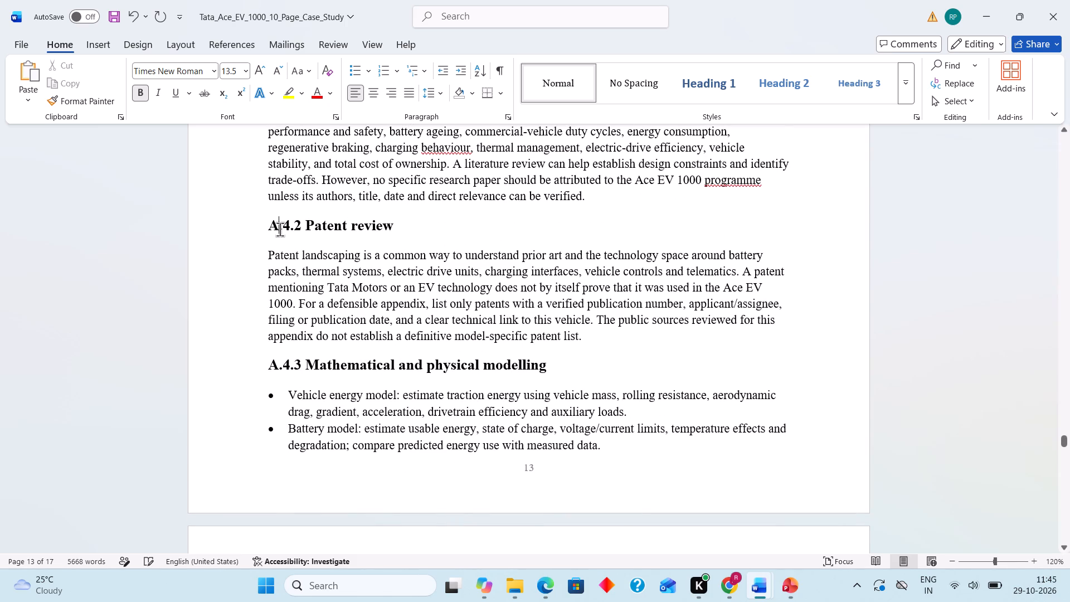
{"action": "key", "text": "BackSpace"}
{"action": "key", "text": "9"}
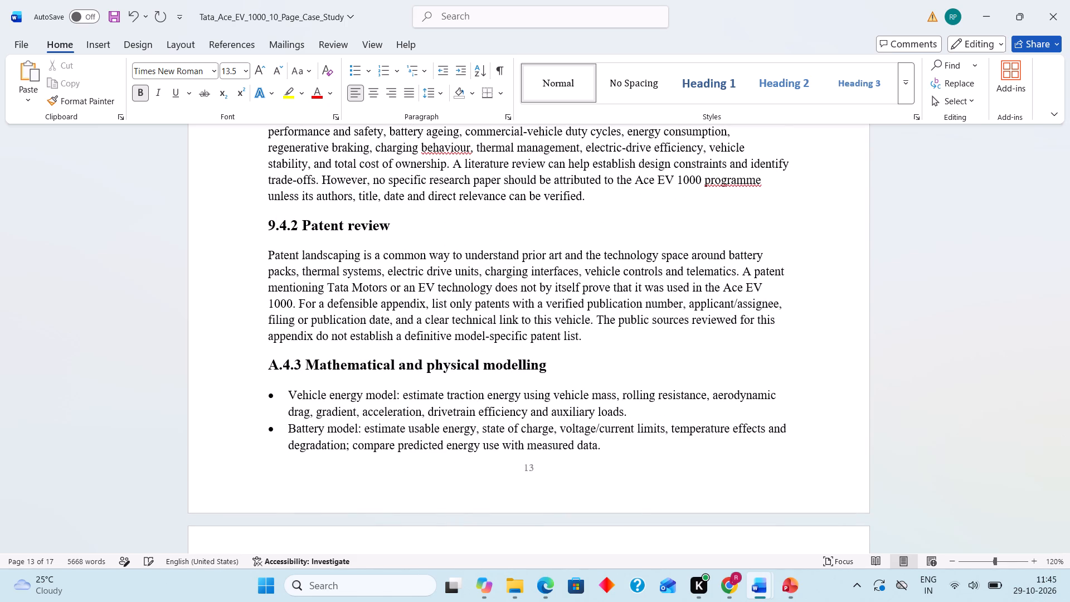
{"action": "left_click", "coordinate": [277, 368]}
{"action": "key", "text": "BackSpace"}
{"action": "key", "text": "9"}
{"action": "scroll", "coordinate": [277, 368], "scroll_direction": "down", "scroll_amount": 1}
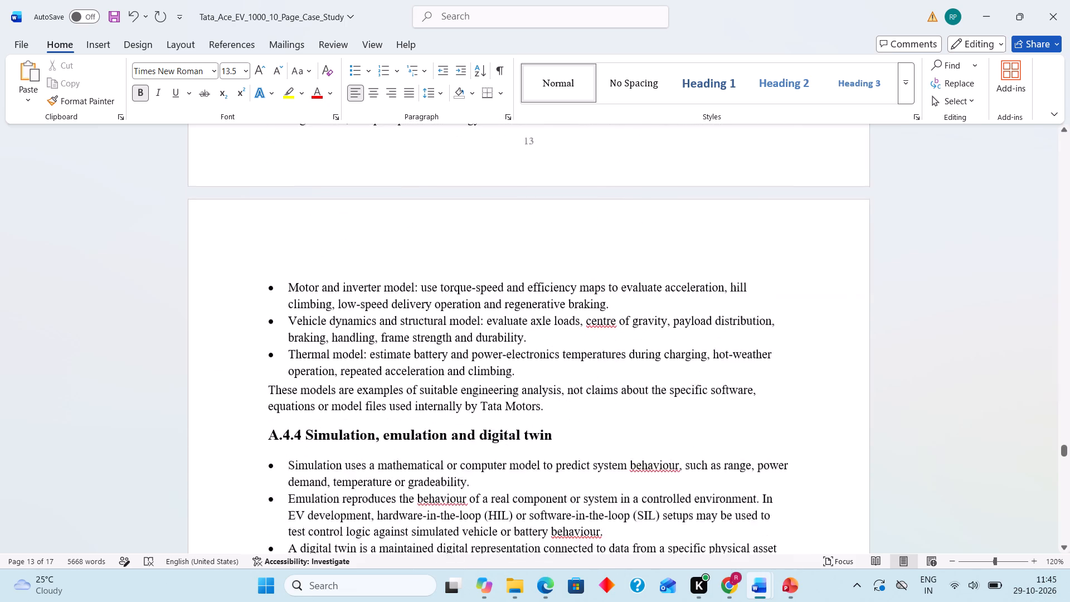
{"action": "scroll", "coordinate": [277, 368], "scroll_direction": "down", "scroll_amount": 1}
{"action": "left_click", "coordinate": [278, 386]}
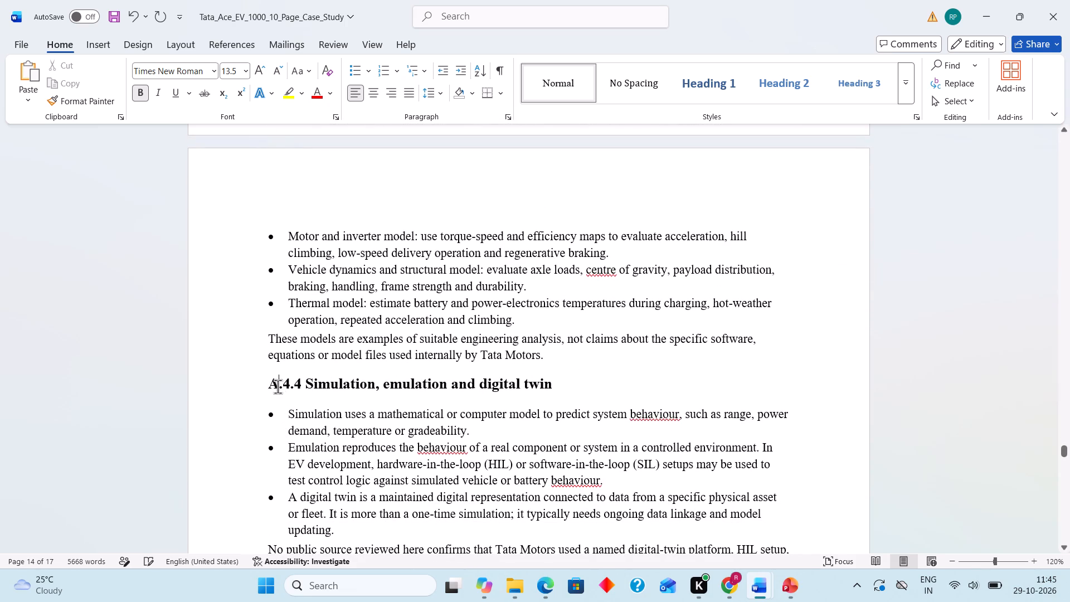
{"action": "key", "text": "BackSpace"}
{"action": "key", "text": "9"}
Renumber the Typical Verification and Validation Path heading as 9.5 and the Government-Related Certifications and Approvals heading as 9.6.
{"action": "scroll", "coordinate": [278, 386], "scroll_direction": "down", "scroll_amount": 1}
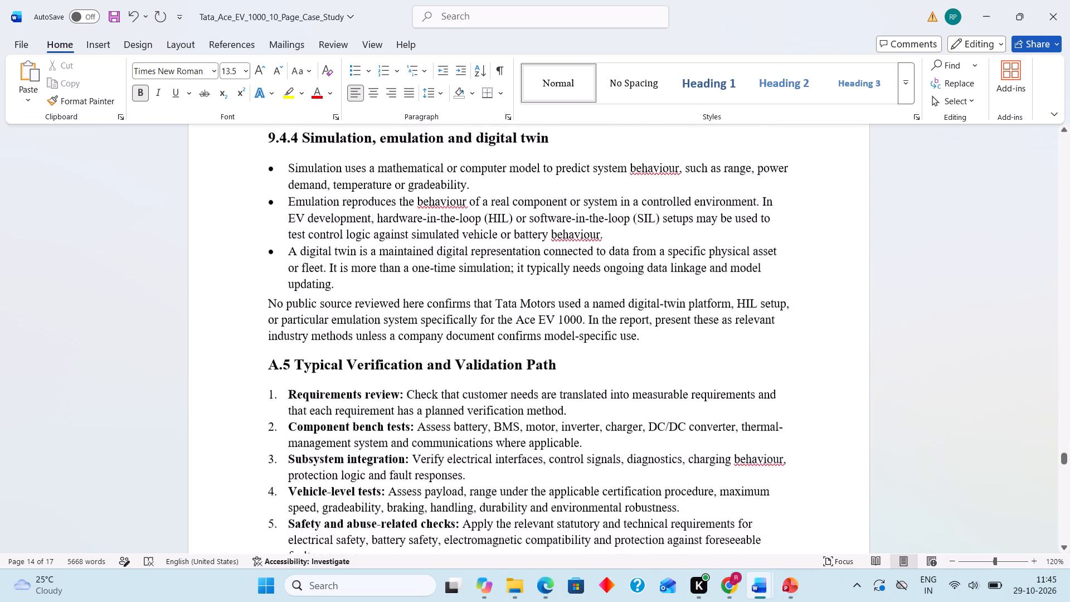
{"action": "scroll", "coordinate": [278, 386], "scroll_direction": "down", "scroll_amount": 1}
{"action": "left_click", "coordinate": [278, 250]}
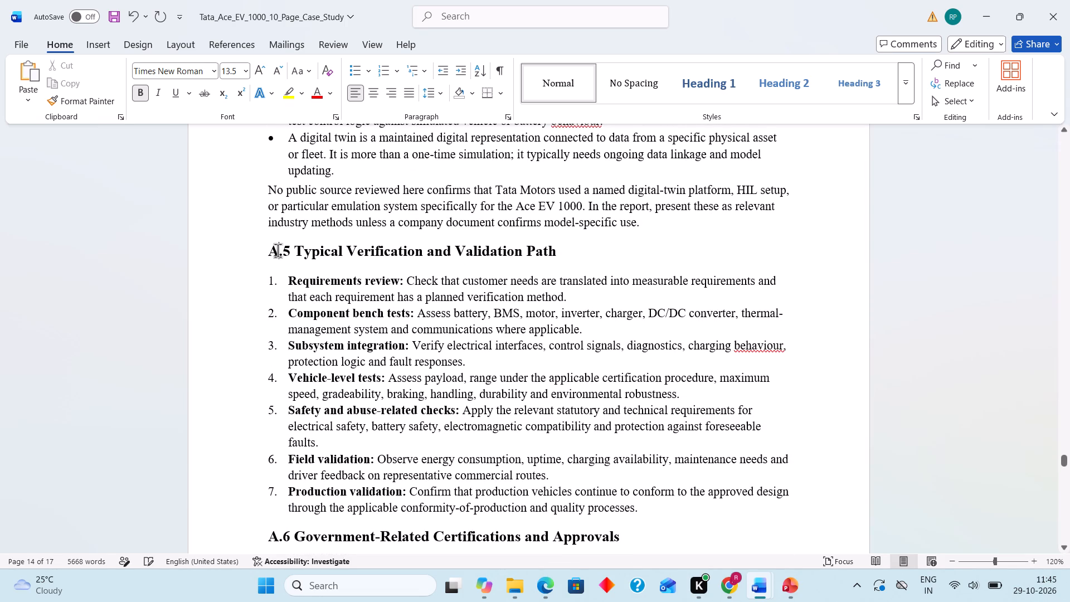
{"action": "key", "text": "BackSpace"}
{"action": "key", "text": "9"}
{"action": "scroll", "coordinate": [278, 250], "scroll_direction": "down", "scroll_amount": 1}
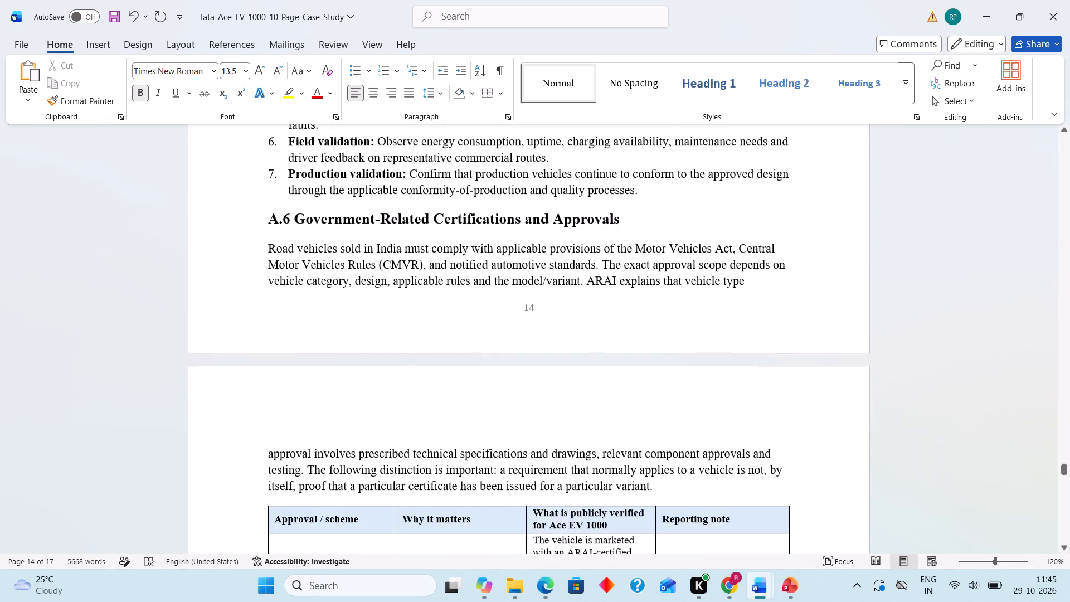
{"action": "scroll", "coordinate": [278, 250], "scroll_direction": "down", "scroll_amount": 1}
{"action": "left_click", "coordinate": [277, 159]}
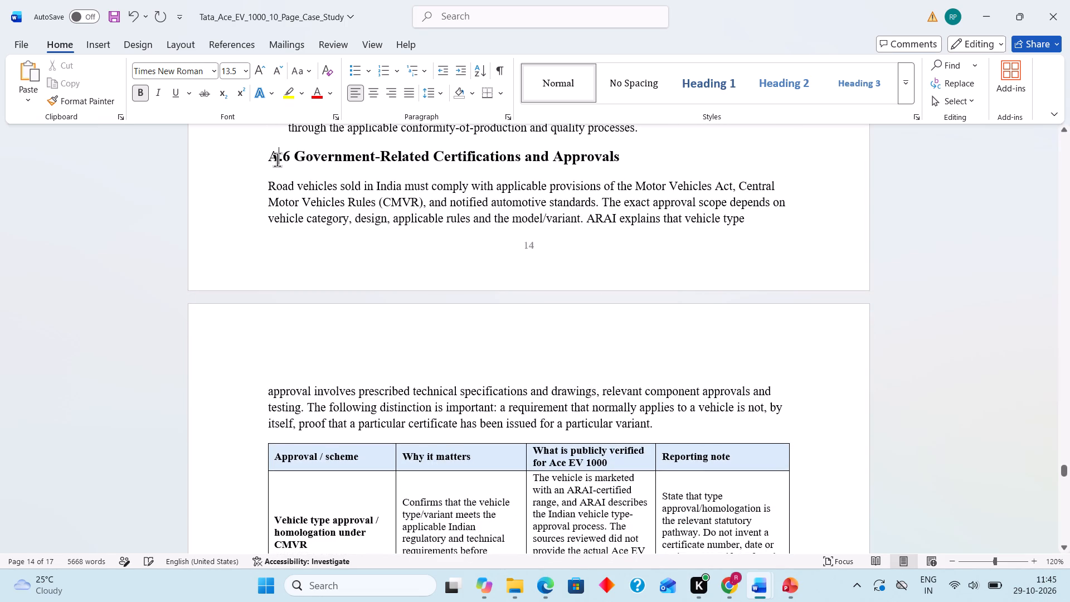
{"action": "key", "text": "BackSpace"}
{"action": "key", "text": "9"}
Renumber the What can safely be stated subheading as 9.6.1 and the Engineering Trade-offs and Improvement Opportunities heading as 9.7.
{"action": "scroll", "coordinate": [277, 159], "scroll_direction": "down", "scroll_amount": 2}
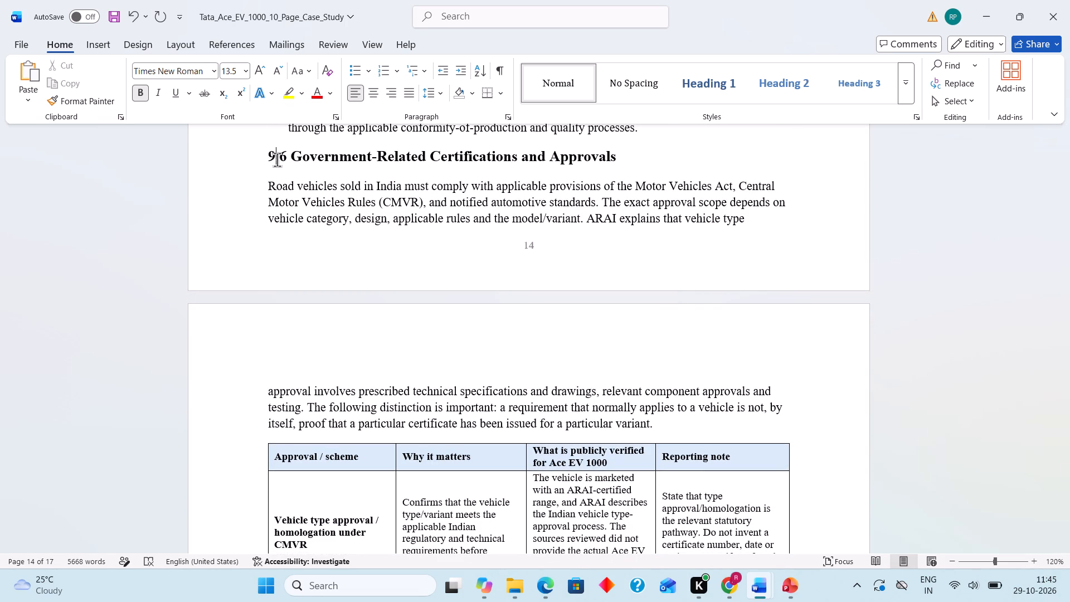
{"action": "scroll", "coordinate": [277, 159], "scroll_direction": "down", "scroll_amount": 4}
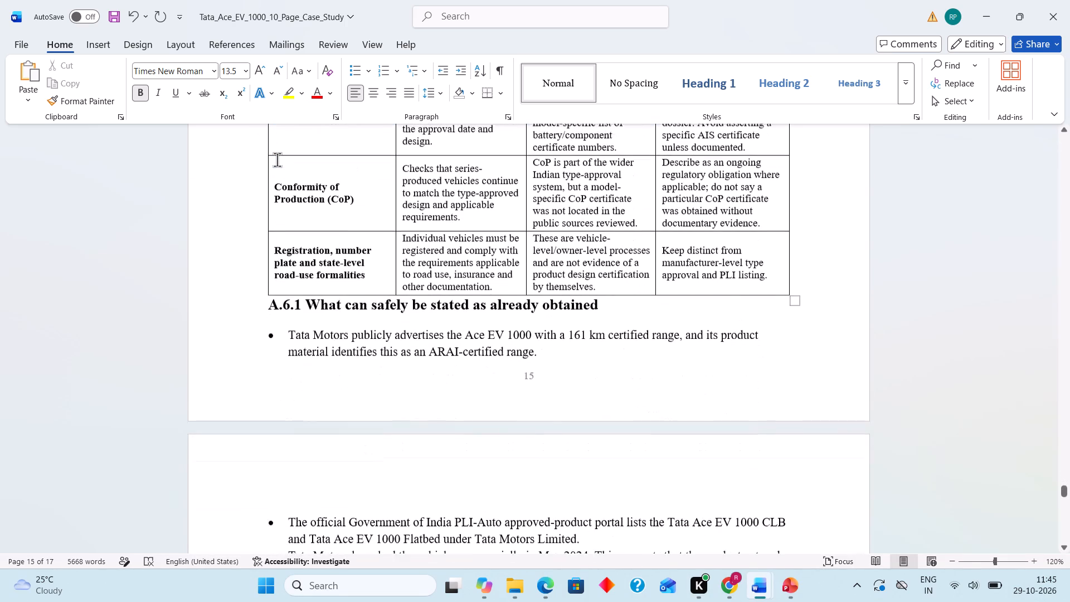
{"action": "scroll", "coordinate": [277, 159], "scroll_direction": "down", "scroll_amount": 1}
{"action": "left_click", "coordinate": [279, 294]}
{"action": "key", "text": "BackSpace"}
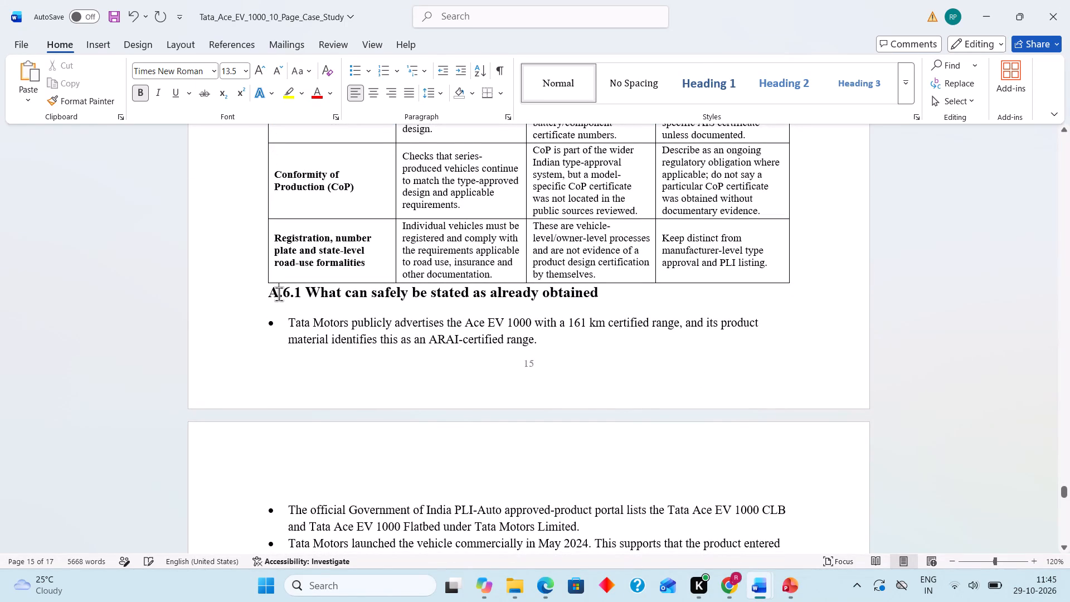
{"action": "key", "text": "9"}
{"action": "scroll", "coordinate": [279, 294], "scroll_direction": "down", "scroll_amount": 3}
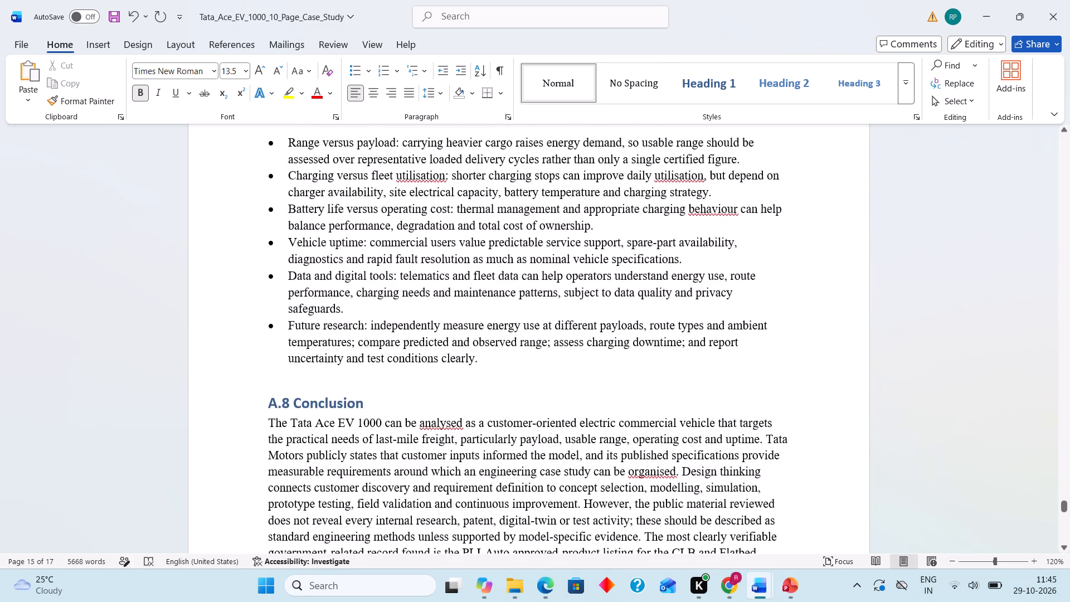
{"action": "scroll", "coordinate": [279, 294], "scroll_direction": "up", "scroll_amount": 1}
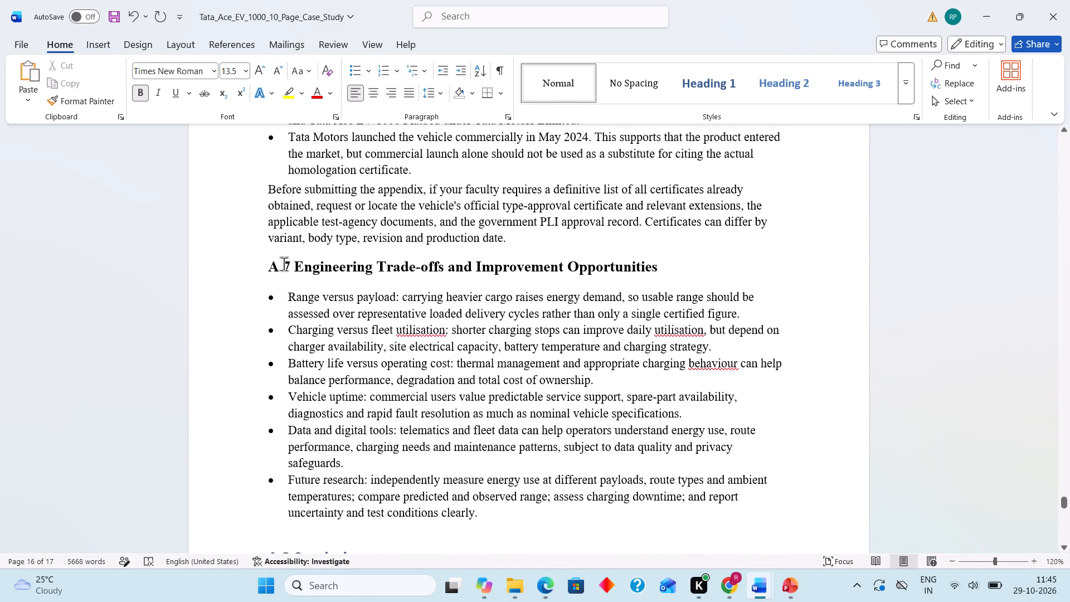
{"action": "left_click", "coordinate": [280, 265]}
{"action": "key", "text": "BackSpace"}
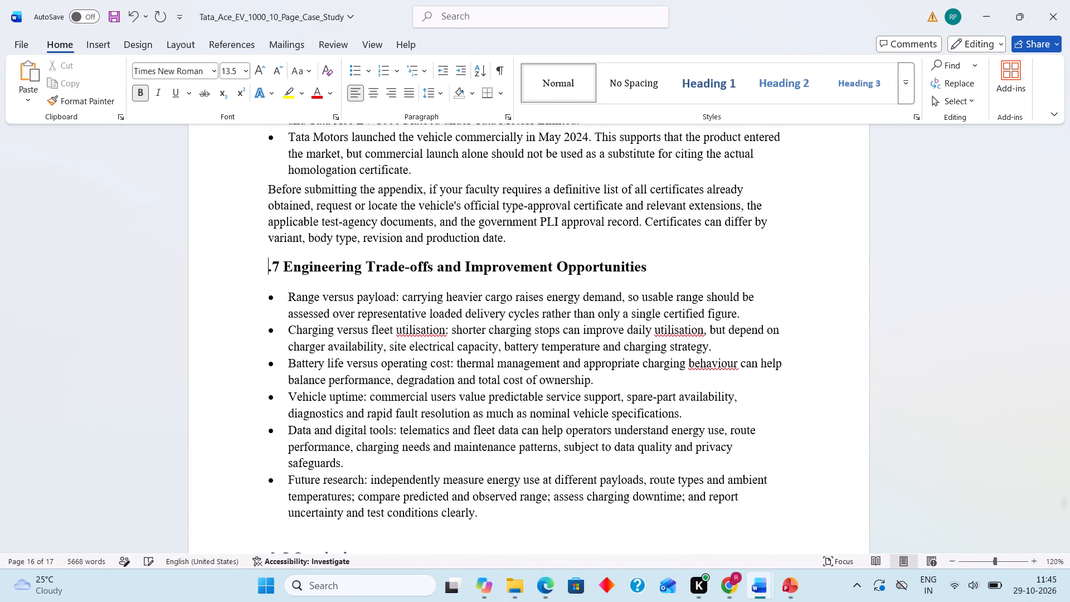
{"action": "key", "text": "9"}
Restyle the Conclusion heading of the merged chapter as Normal, 13.5 pt bold, and renumber it as 9.8.
{"action": "scroll", "coordinate": [280, 265], "scroll_direction": "down", "scroll_amount": 1}
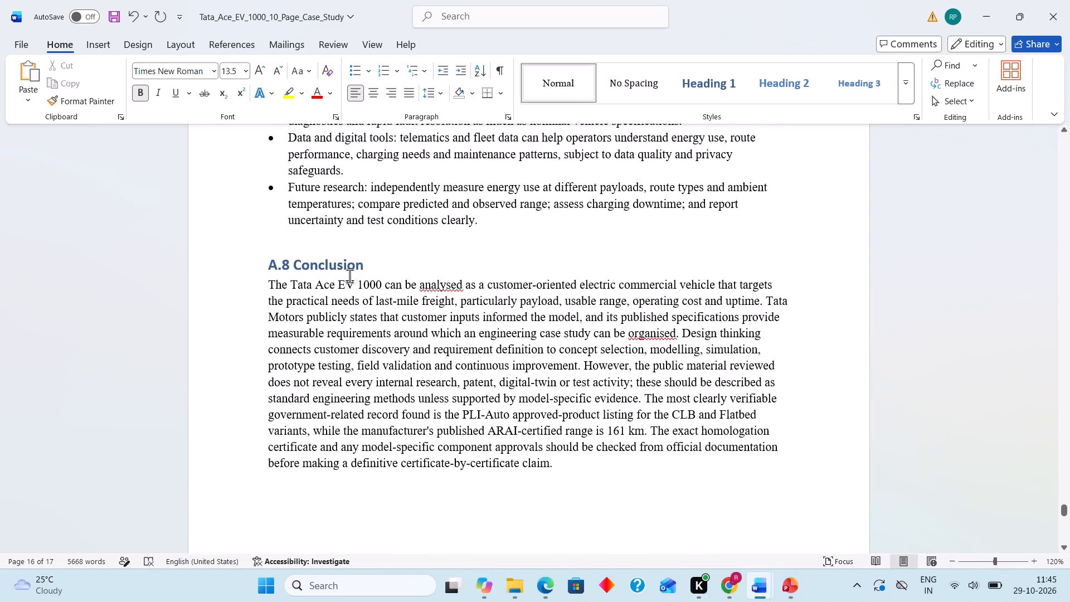
{"action": "left_click_drag", "start_coordinate": [362, 269], "coordinate": [264, 268]}
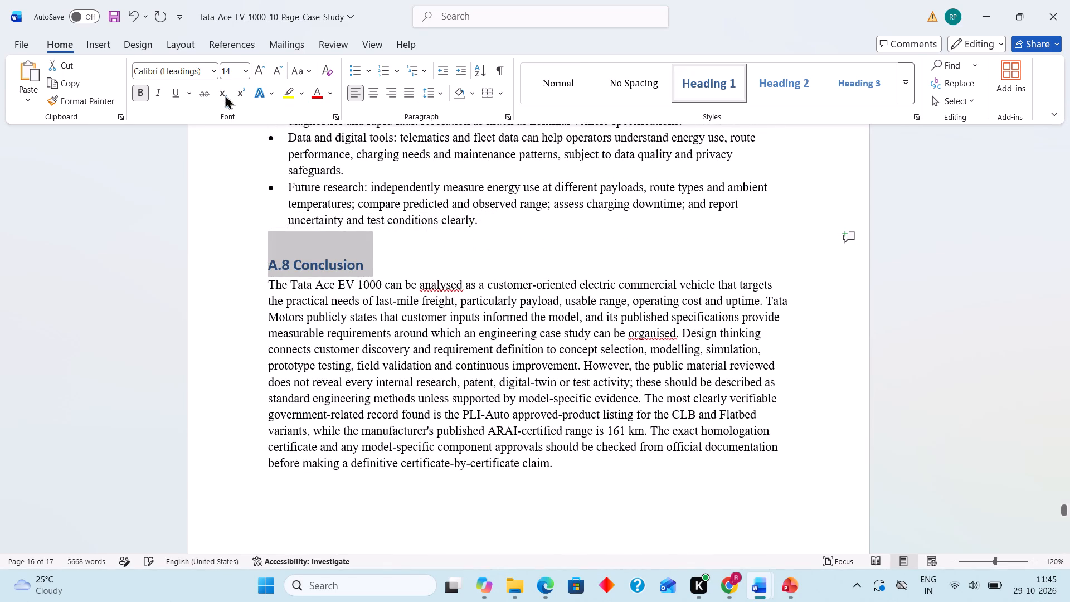
{"action": "left_click", "coordinate": [560, 76]}
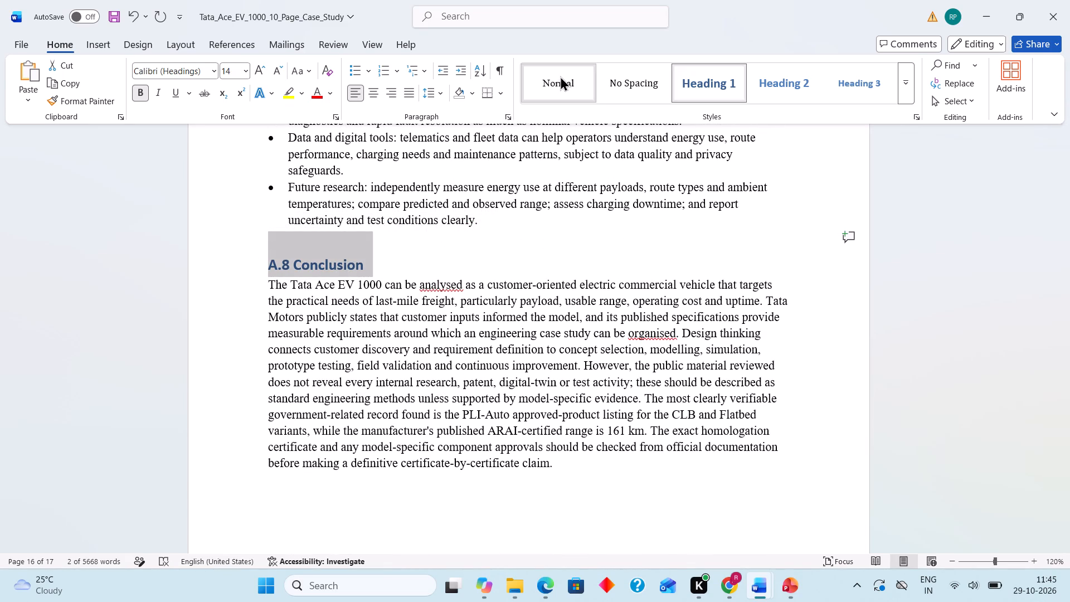
{"action": "left_click", "coordinate": [232, 70]}
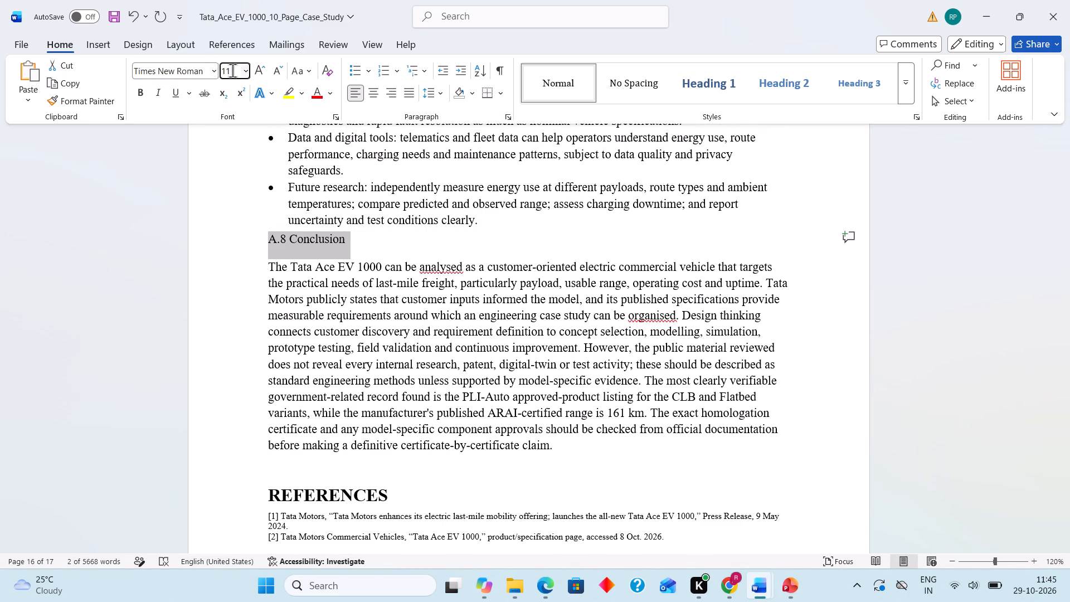
{"action": "key", "text": "BackSpace"}
{"action": "type", "text": "13.5"}
{"action": "left_click", "coordinate": [136, 91]}
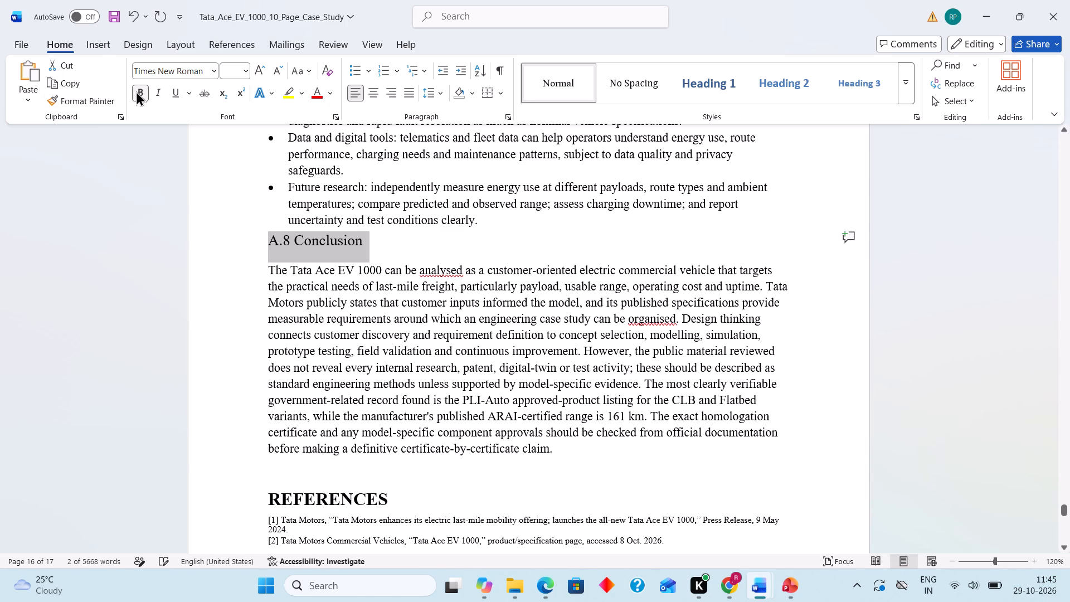
{"action": "left_click", "coordinate": [277, 234]}
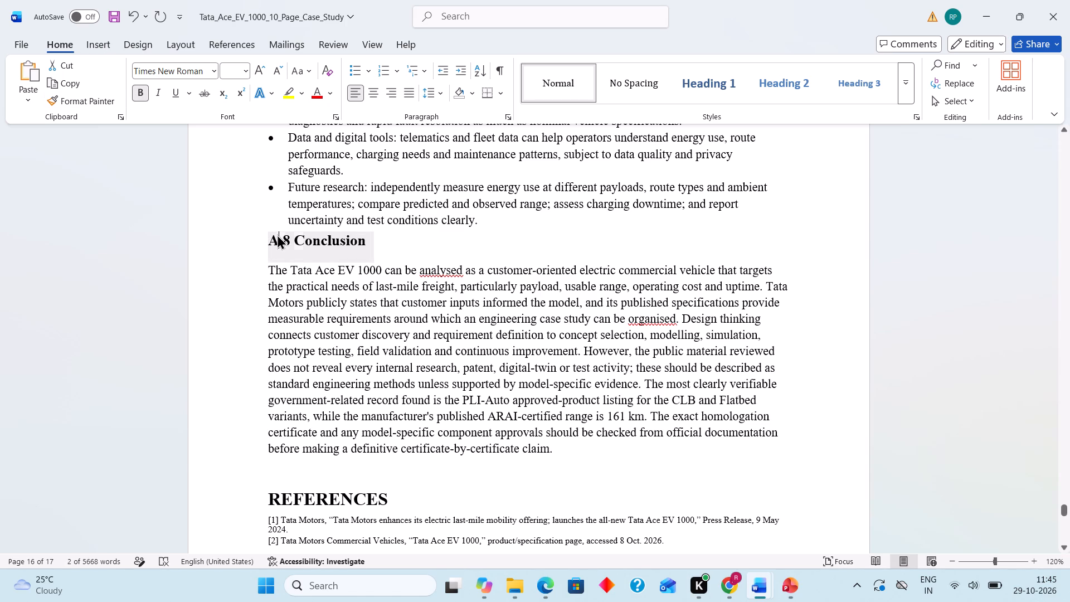
{"action": "key", "text": "BackSpace"}
{"action": "key", "text": "9"}
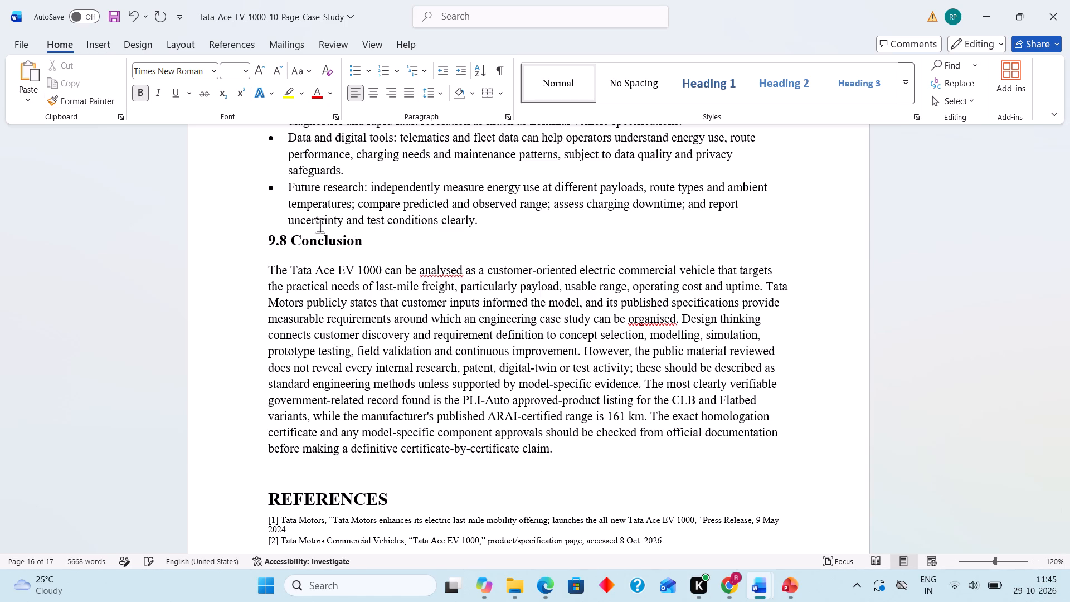
Review the reference list and the Chapter 9 headings, tables and section numbering from 9.8 back to 9.2.
{"action": "scroll", "coordinate": [353, 319], "scroll_direction": "down", "scroll_amount": 1}
{"action": "scroll", "coordinate": [353, 319], "scroll_direction": "up", "scroll_amount": 1}
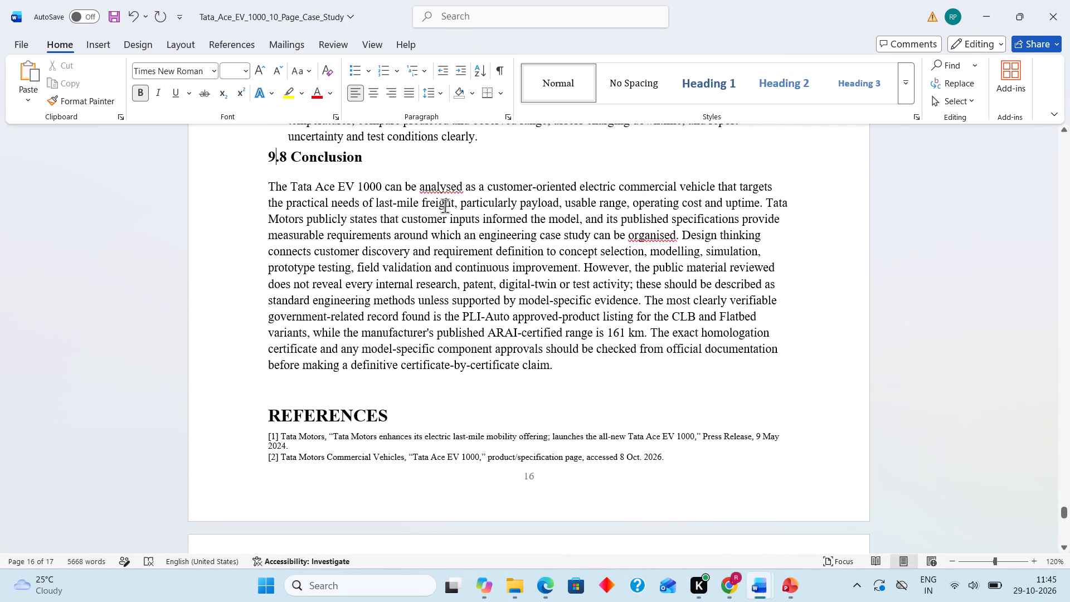
{"action": "scroll", "coordinate": [445, 206], "scroll_direction": "down", "scroll_amount": 1}
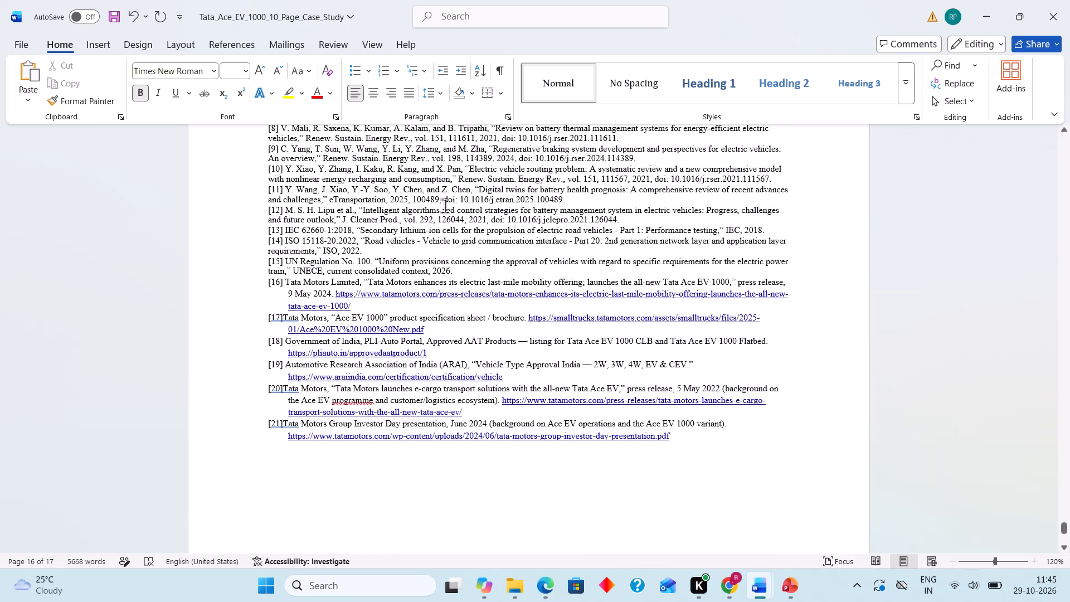
{"action": "scroll", "coordinate": [445, 206], "scroll_direction": "down", "scroll_amount": 1}
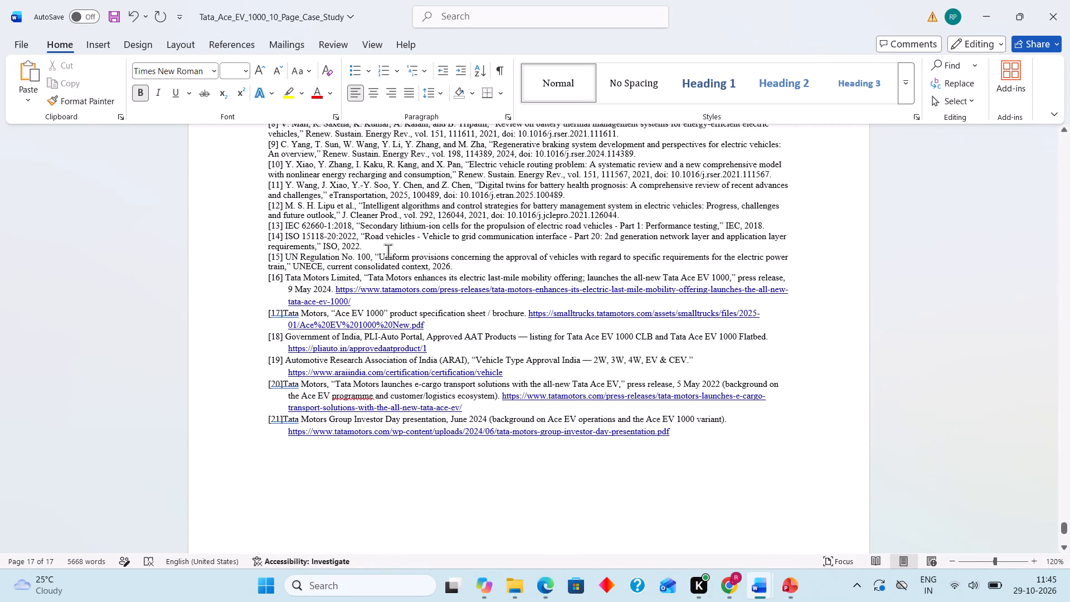
{"action": "scroll", "coordinate": [388, 251], "scroll_direction": "up", "scroll_amount": 2}
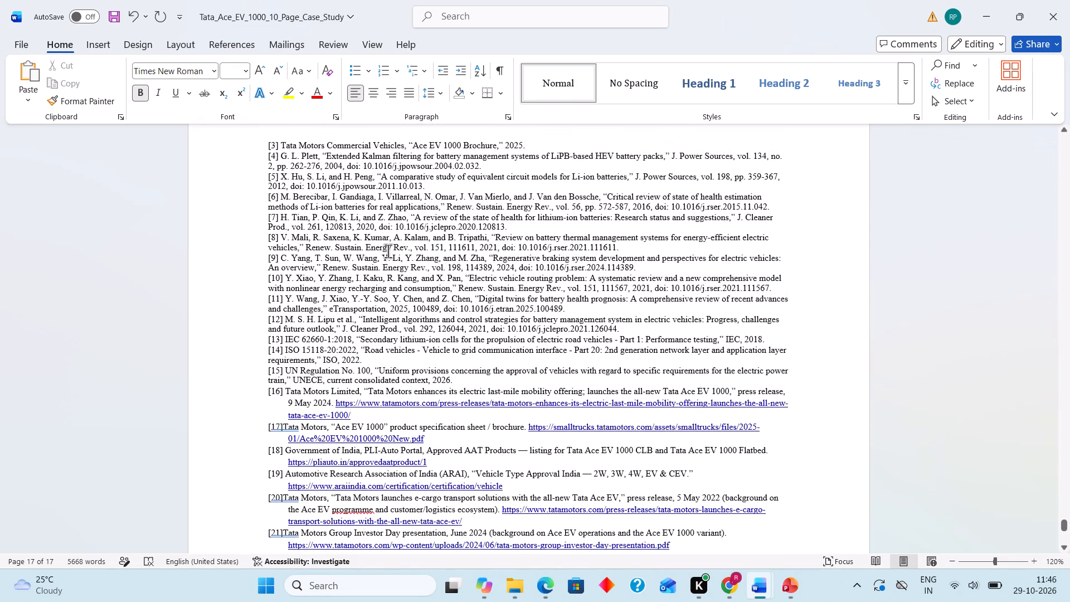
{"action": "scroll", "coordinate": [388, 251], "scroll_direction": "up", "scroll_amount": 3}
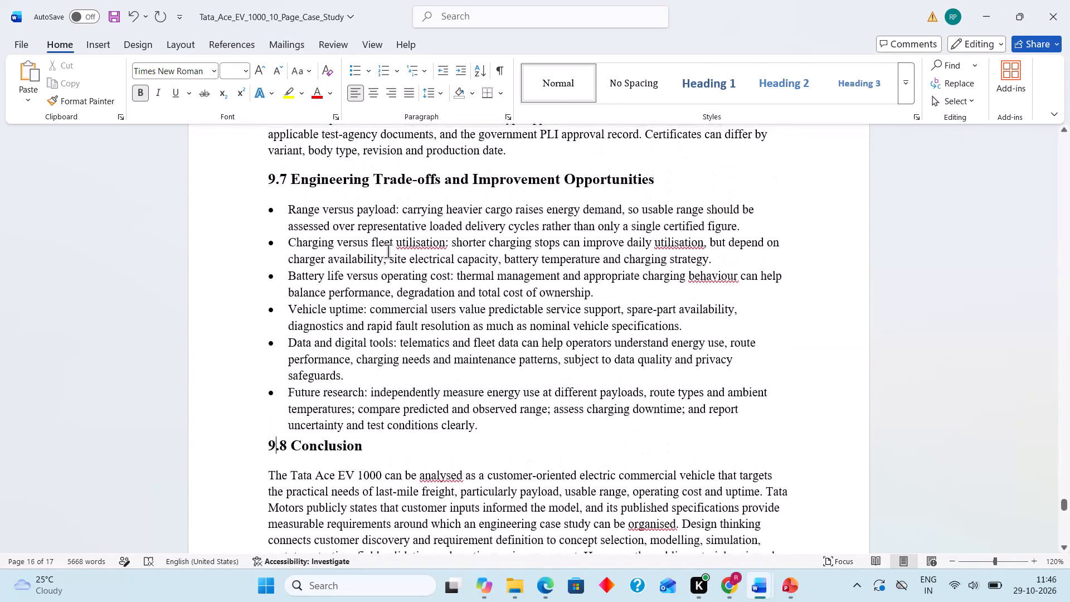
{"action": "scroll", "coordinate": [388, 251], "scroll_direction": "right", "scroll_amount": 1}
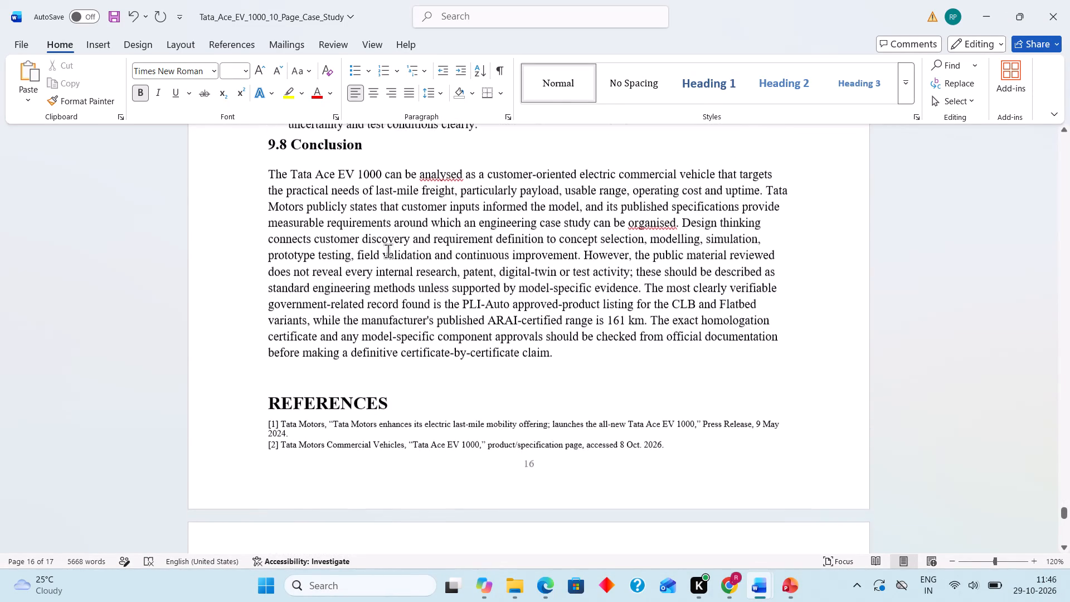
{"action": "scroll", "coordinate": [388, 251], "scroll_direction": "right", "scroll_amount": 1}
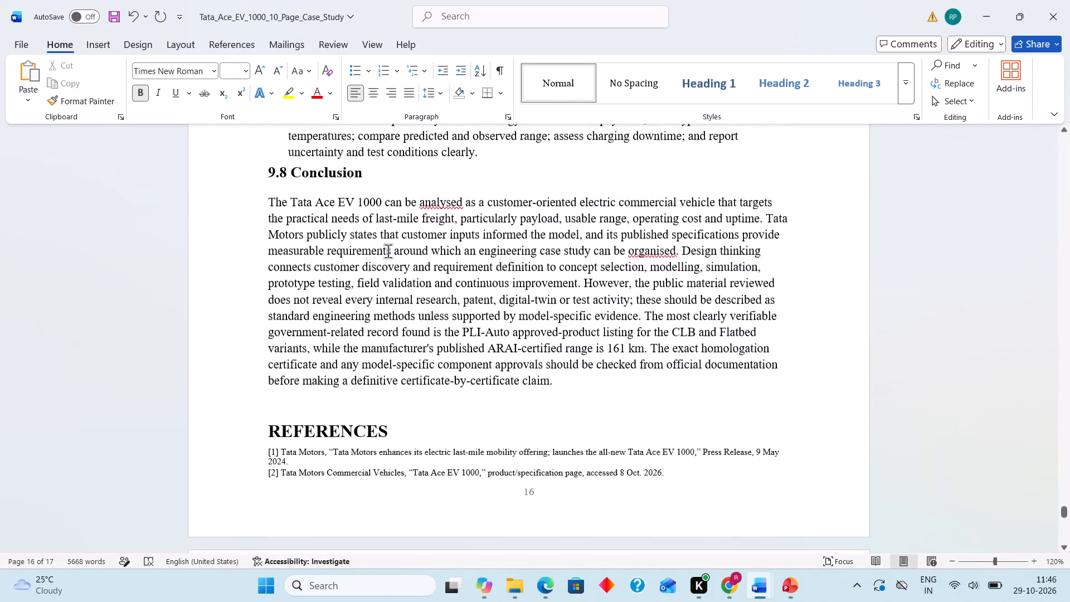
{"action": "scroll", "coordinate": [388, 251], "scroll_direction": "right", "scroll_amount": 1}
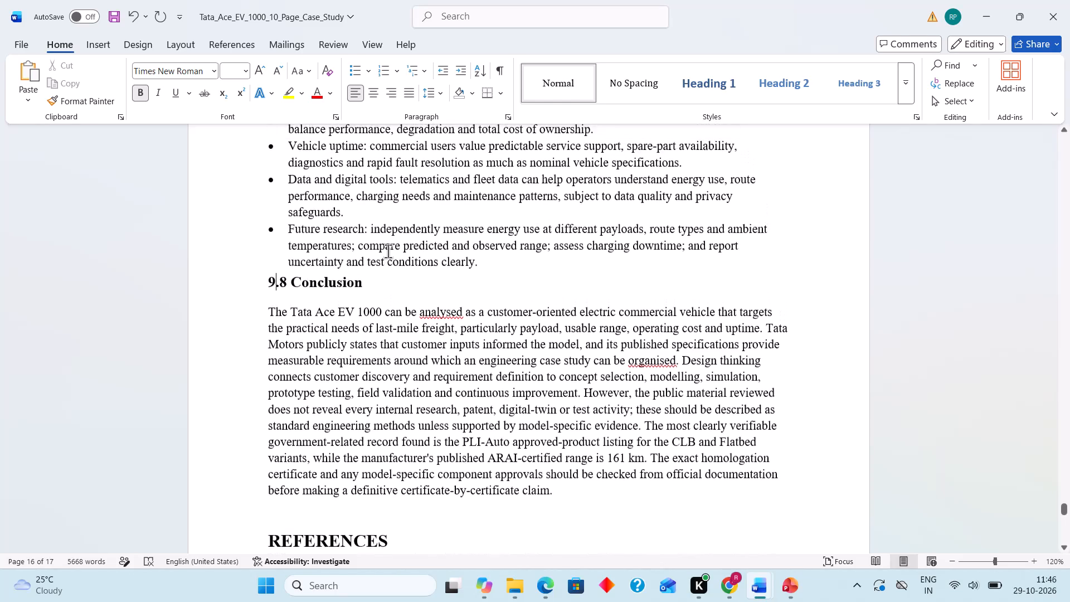
{"action": "scroll", "coordinate": [388, 251], "scroll_direction": "right", "scroll_amount": 1}
{"action": "scroll", "coordinate": [388, 251], "scroll_direction": "up", "scroll_amount": 1}
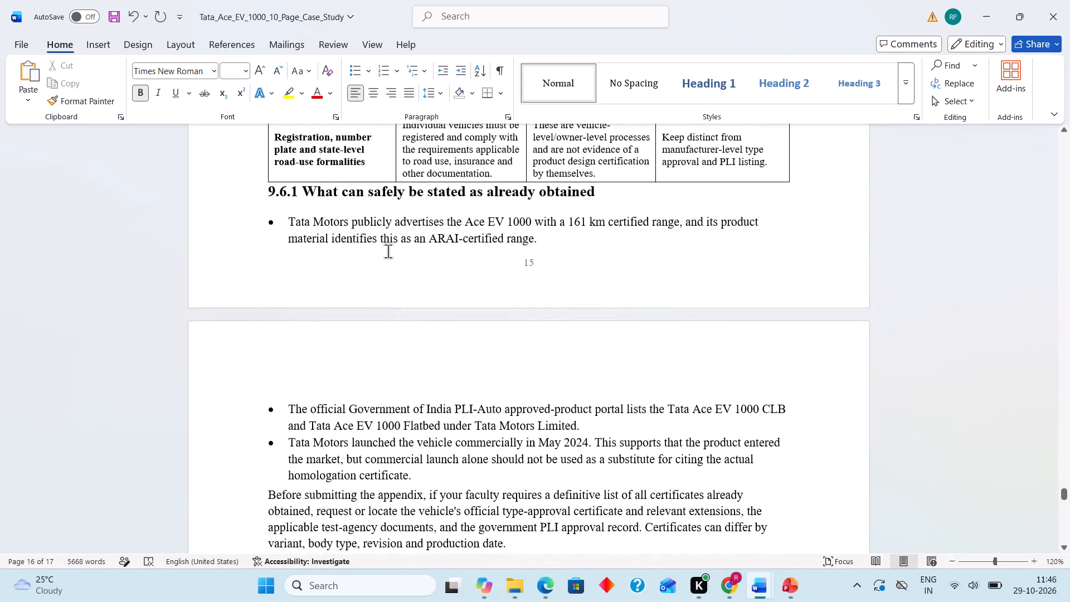
{"action": "scroll", "coordinate": [388, 251], "scroll_direction": "up", "scroll_amount": 1}
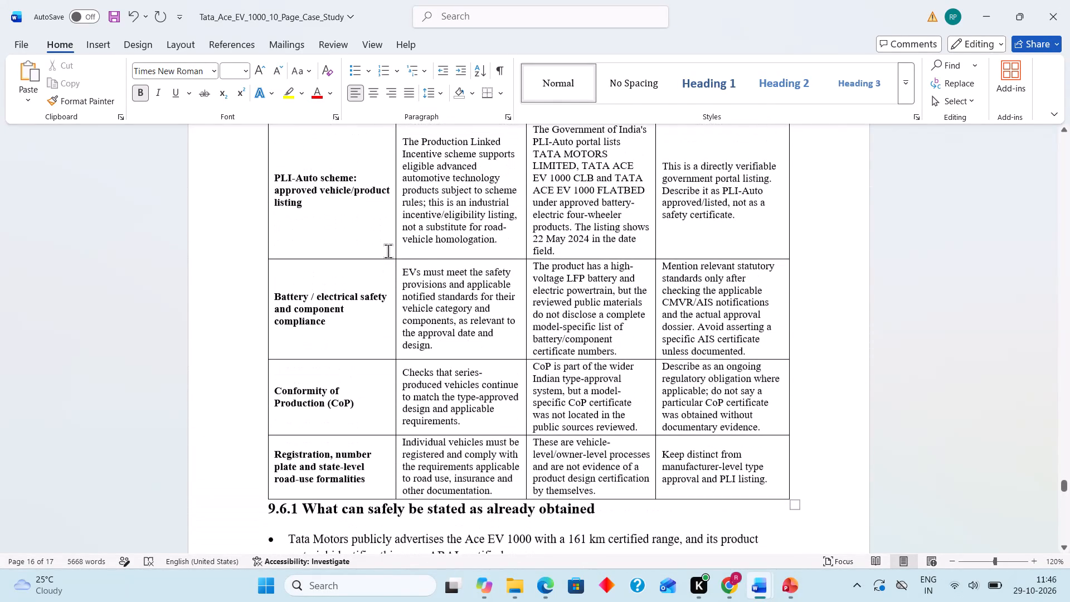
{"action": "scroll", "coordinate": [388, 251], "scroll_direction": "up", "scroll_amount": 3}
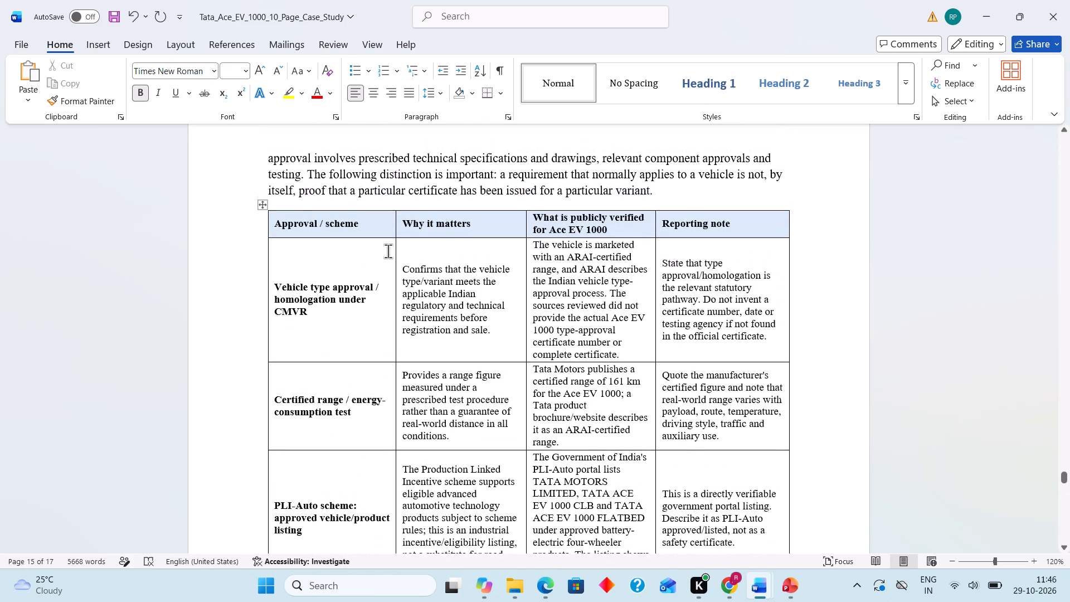
{"action": "scroll", "coordinate": [388, 251], "scroll_direction": "up", "scroll_amount": 3}
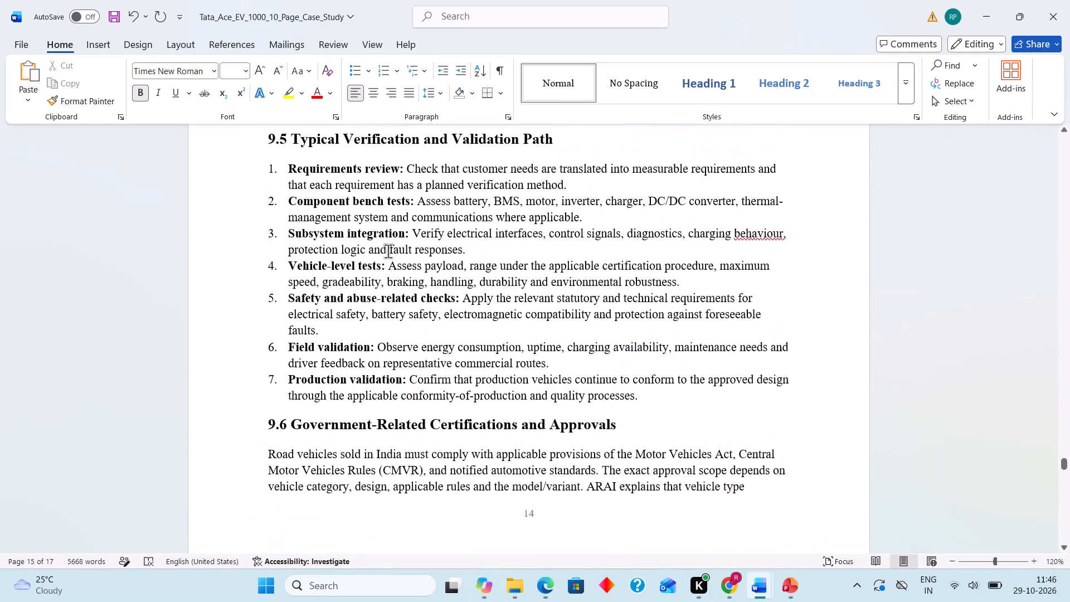
{"action": "scroll", "coordinate": [388, 251], "scroll_direction": "up", "scroll_amount": 3}
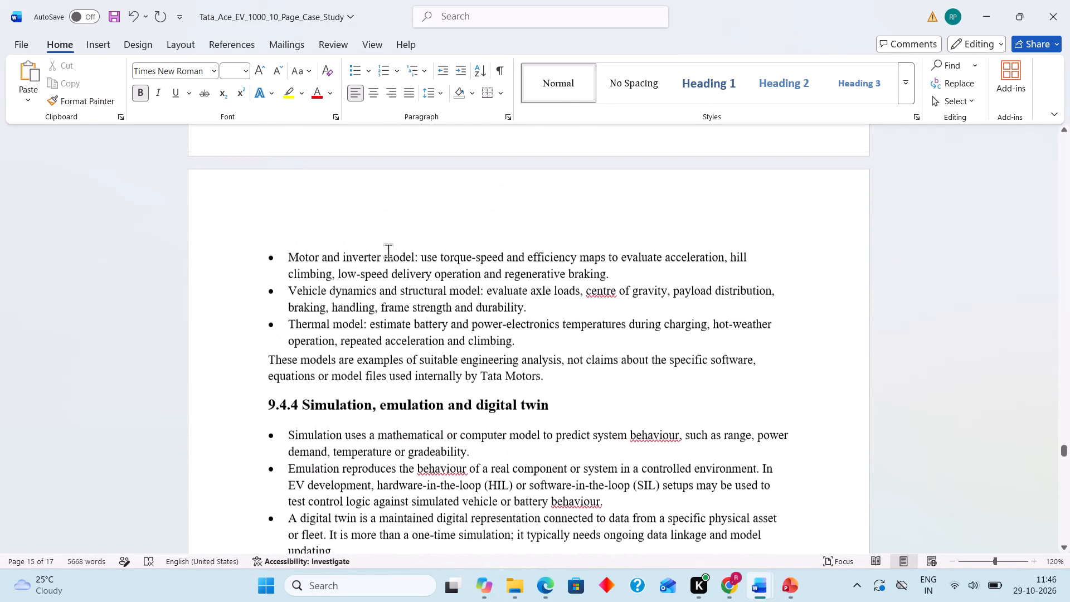
{"action": "scroll", "coordinate": [388, 251], "scroll_direction": "up", "scroll_amount": 10}
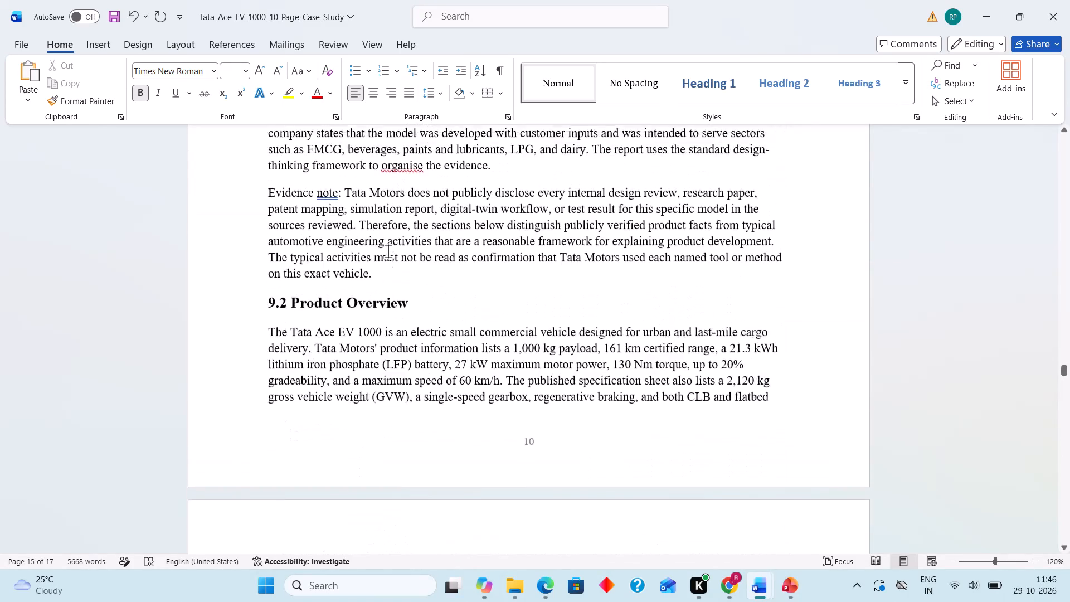
{"action": "scroll", "coordinate": [388, 251], "scroll_direction": "up", "scroll_amount": 4}
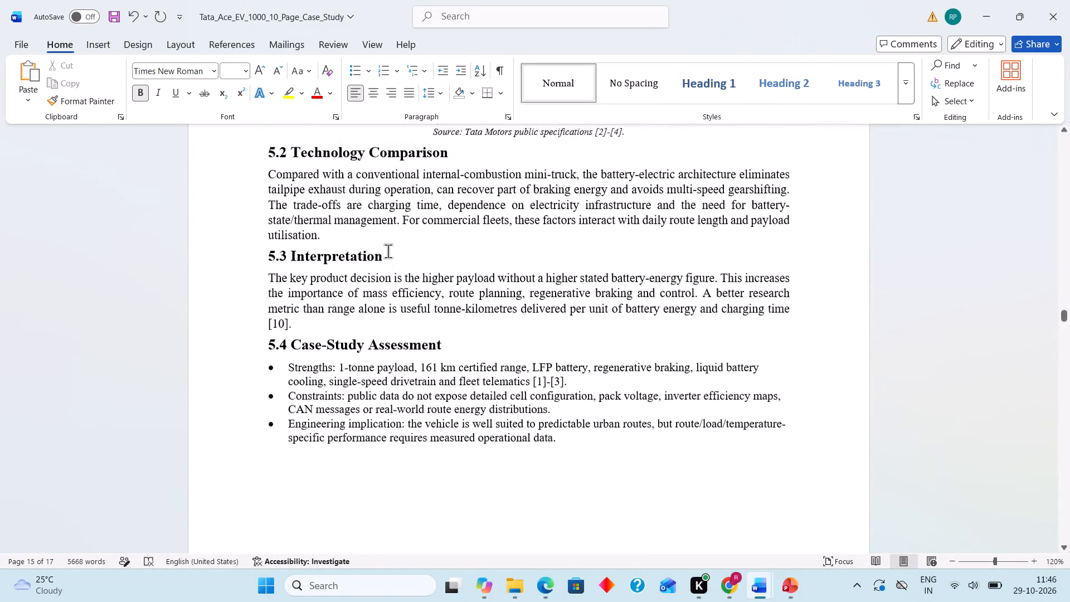
{"action": "scroll", "coordinate": [388, 251], "scroll_direction": "up", "scroll_amount": 3}
{"action": "scroll", "coordinate": [388, 251], "scroll_direction": "down", "scroll_amount": 5}
{"action": "scroll", "coordinate": [388, 251], "scroll_direction": "up", "scroll_amount": 1}
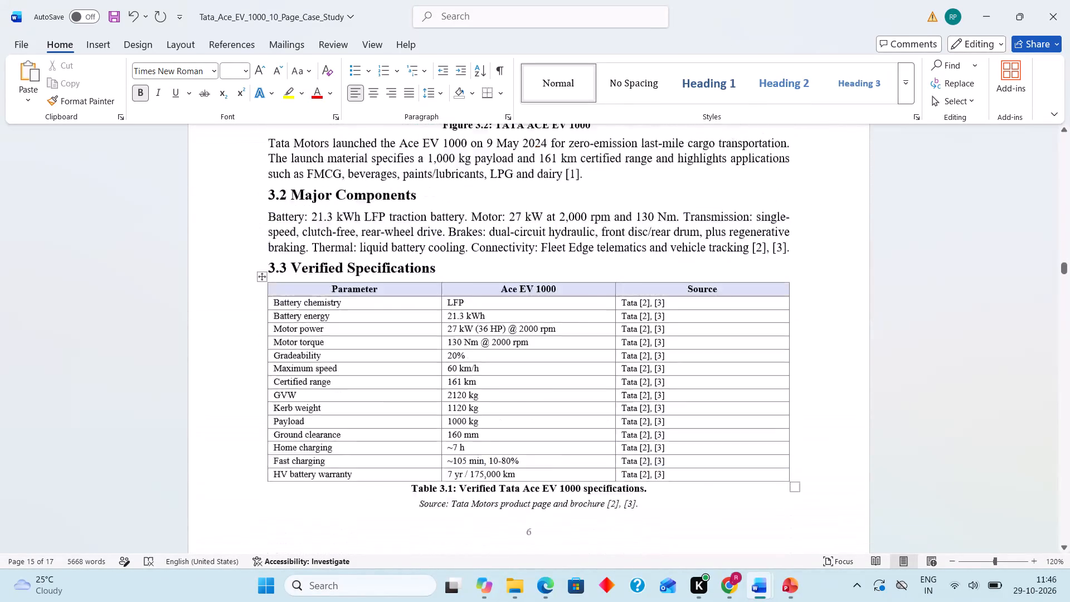
{"action": "scroll", "coordinate": [388, 251], "scroll_direction": "up", "scroll_amount": 1}
{"action": "left_click", "coordinate": [481, 402]}
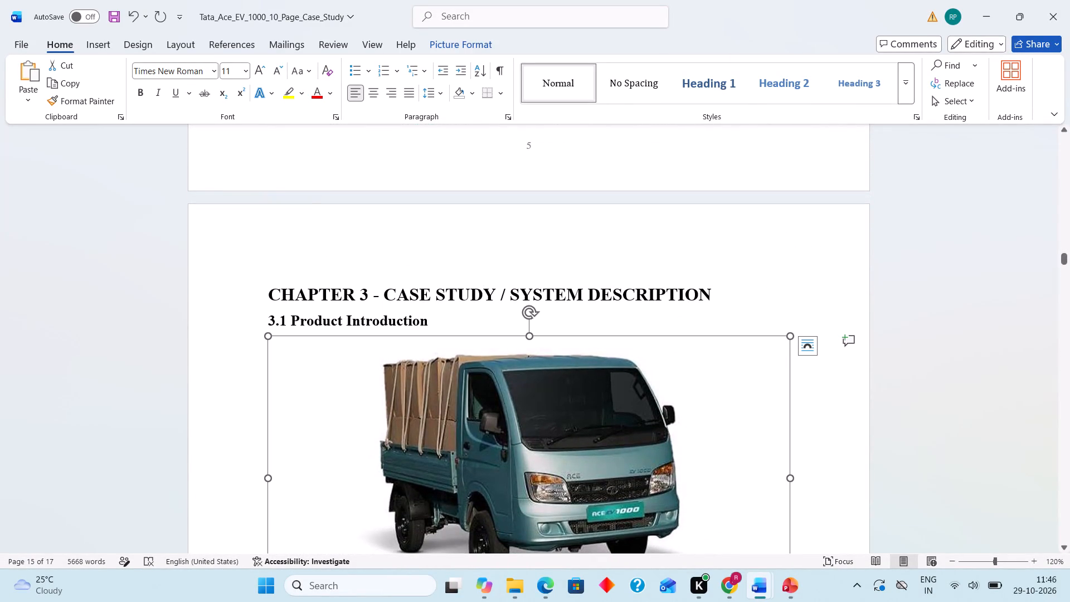